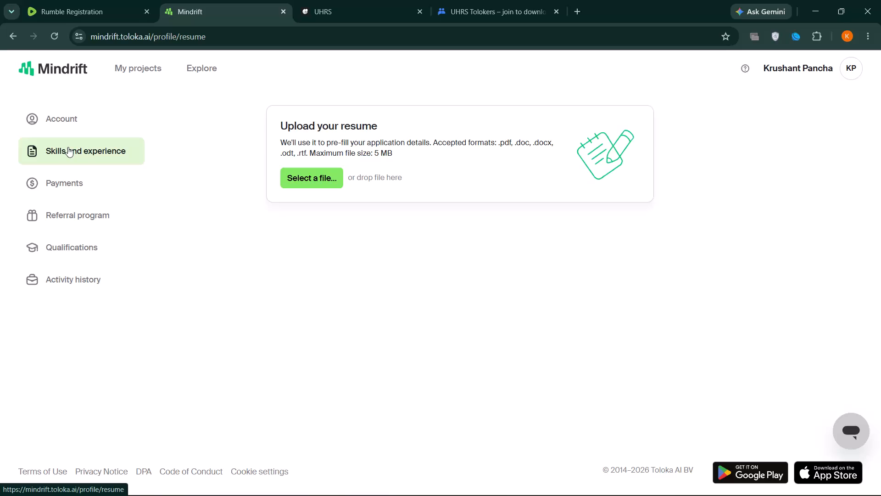
Open Canva's home page in a new browser tab by way of a Google search for Canva.
{"action": "left_click", "coordinate": [569, 12]}
{"action": "left_click", "coordinate": [356, 211]}
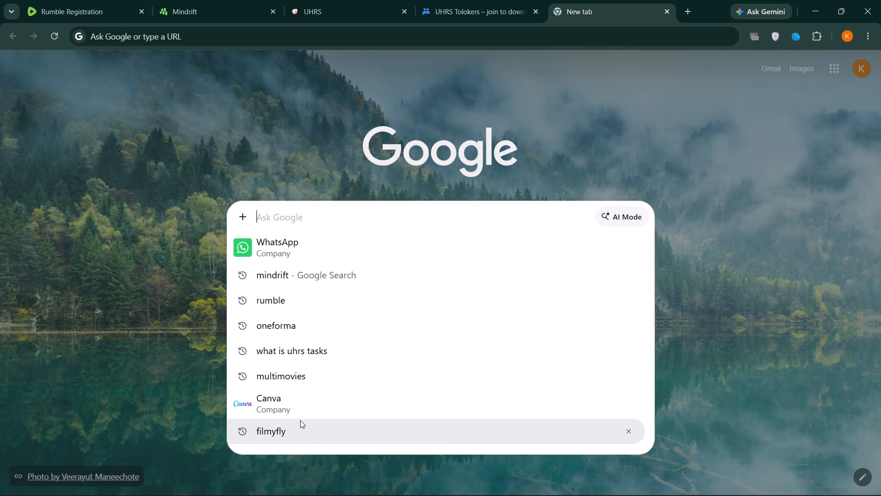
{"action": "left_click", "coordinate": [301, 406]}
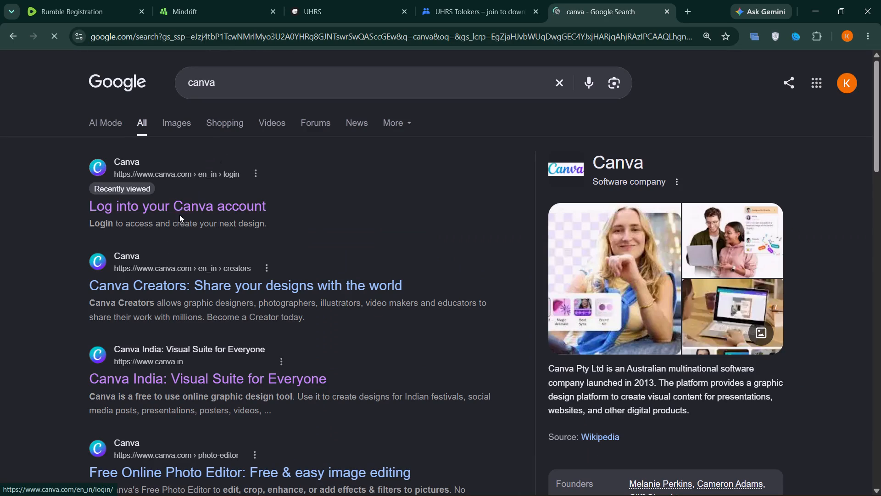
{"action": "left_click", "coordinate": [183, 209]}
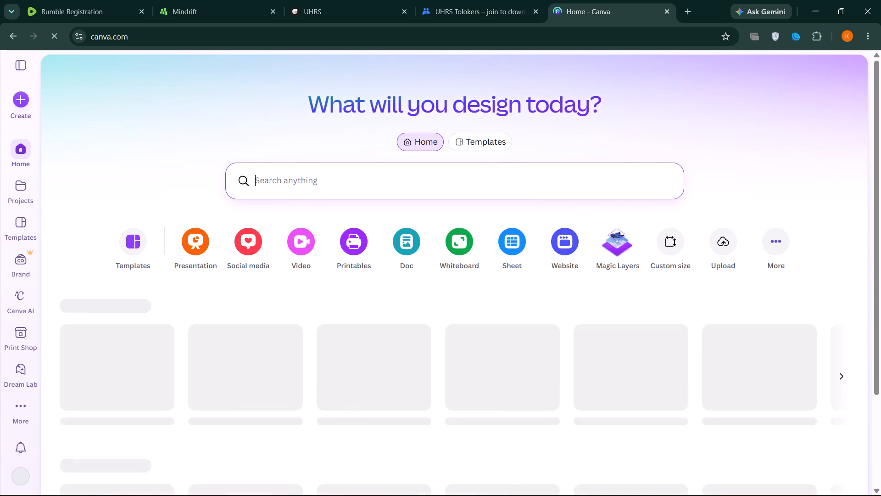
Search Canva's designs for "cv format".
{"action": "left_click", "coordinate": [302, 165]}
{"action": "type", "text": "cv"}
{"action": "key", "text": "space"}
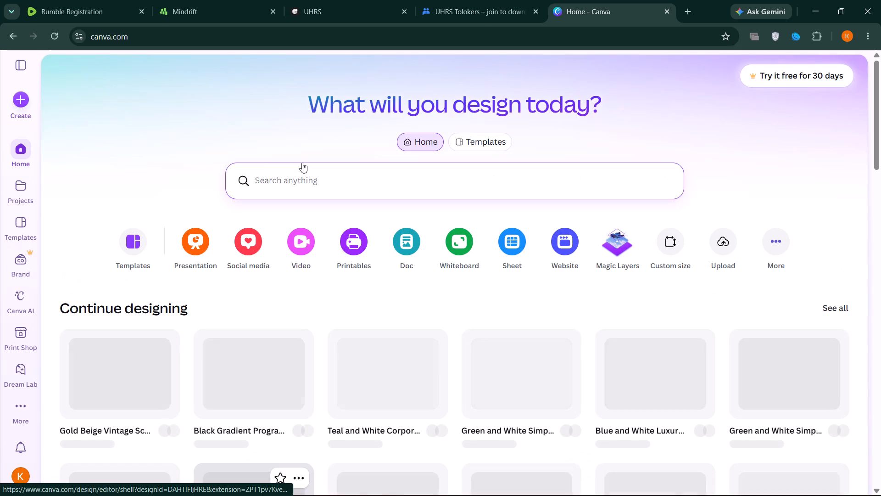
{"action": "left_click", "coordinate": [312, 180]}
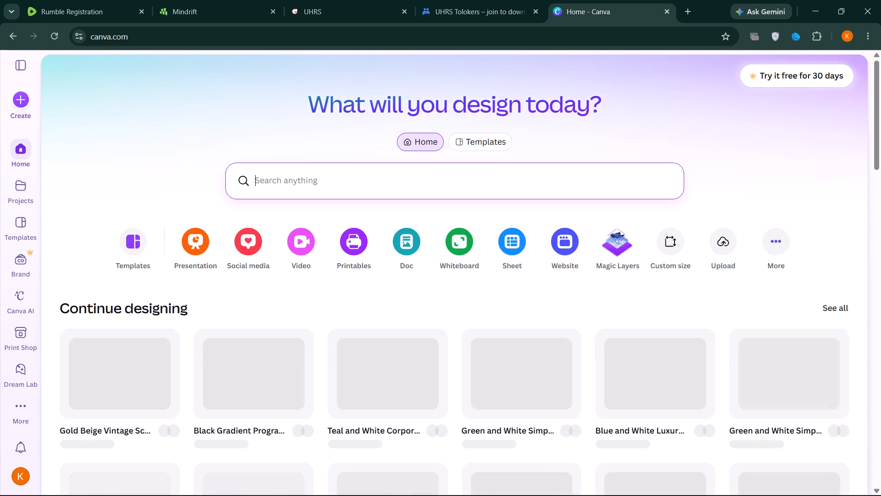
{"action": "type", "text": "cv"}
{"action": "key", "text": "space"}
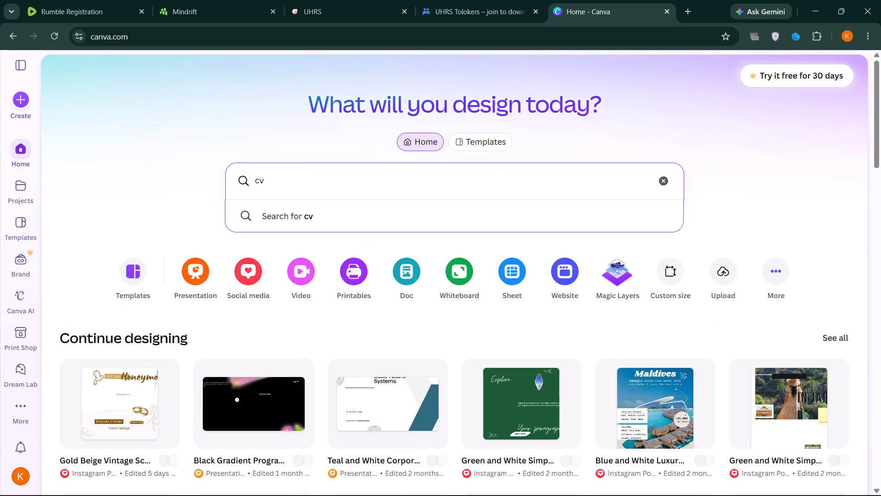
{"action": "type", "text": "format"}
{"action": "key", "text": "Return"}
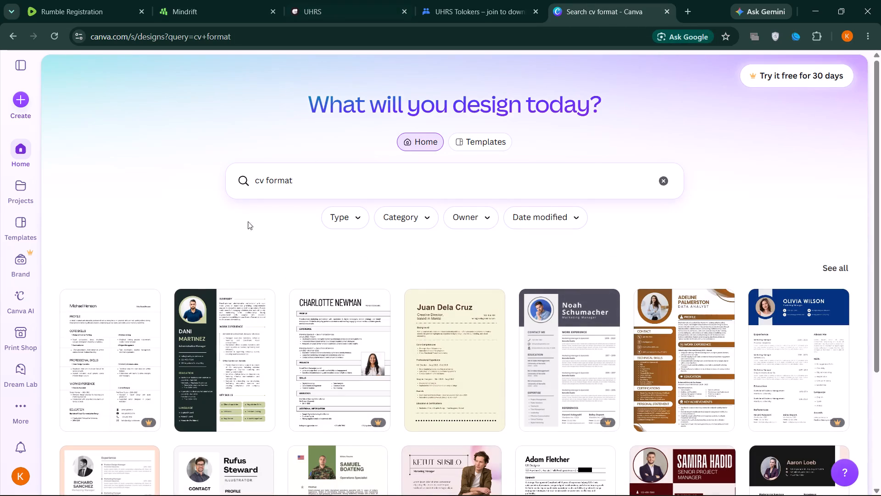
Examine the CV template results, loading further ones, for a suitable layout.
{"action": "scroll", "coordinate": [449, 389], "scroll_direction": "down", "scroll_amount": 3}
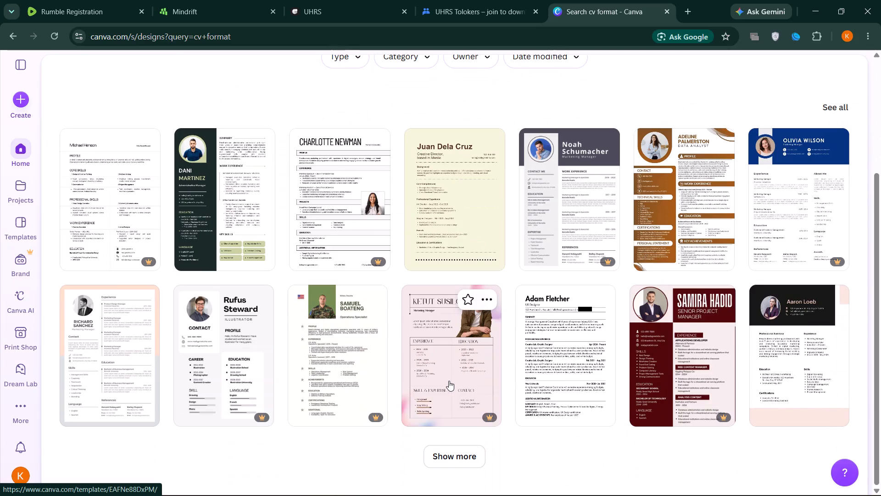
{"action": "scroll", "coordinate": [449, 379], "scroll_direction": "down", "scroll_amount": 3}
{"action": "scroll", "coordinate": [443, 364], "scroll_direction": "up", "scroll_amount": 1}
{"action": "scroll", "coordinate": [404, 326], "scroll_direction": "down", "scroll_amount": 4}
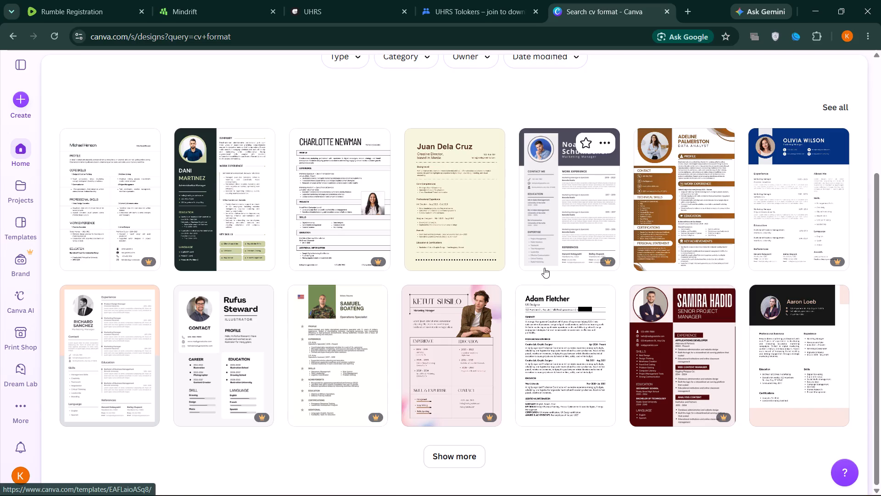
{"action": "scroll", "coordinate": [477, 275], "scroll_direction": "down", "scroll_amount": 2}
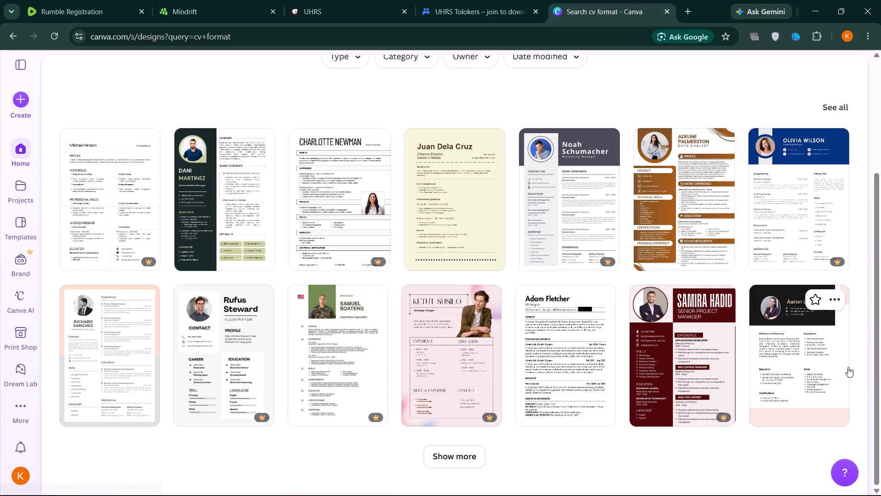
{"action": "left_click", "coordinate": [478, 457]}
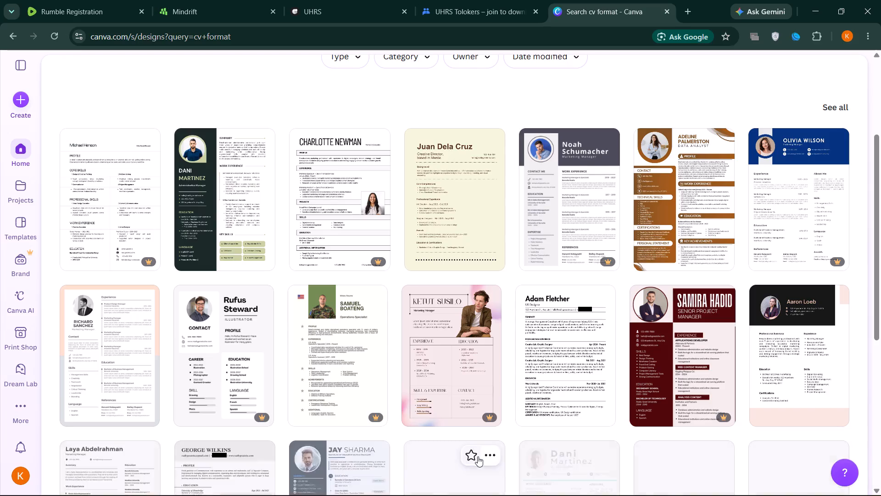
{"action": "scroll", "coordinate": [444, 425], "scroll_direction": "down", "scroll_amount": 4}
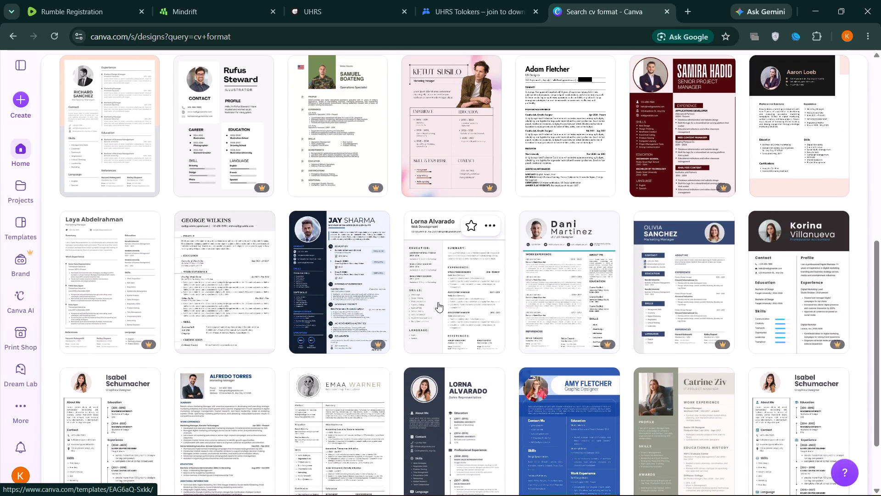
{"action": "scroll", "coordinate": [442, 302], "scroll_direction": "down", "scroll_amount": 3}
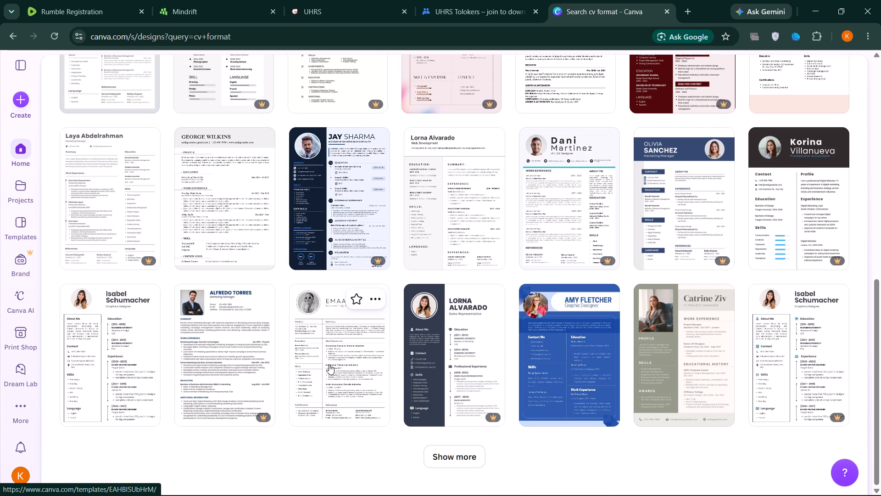
{"action": "scroll", "coordinate": [329, 364], "scroll_direction": "up", "scroll_amount": 6}
{"action": "scroll", "coordinate": [321, 278], "scroll_direction": "up", "scroll_amount": 6}
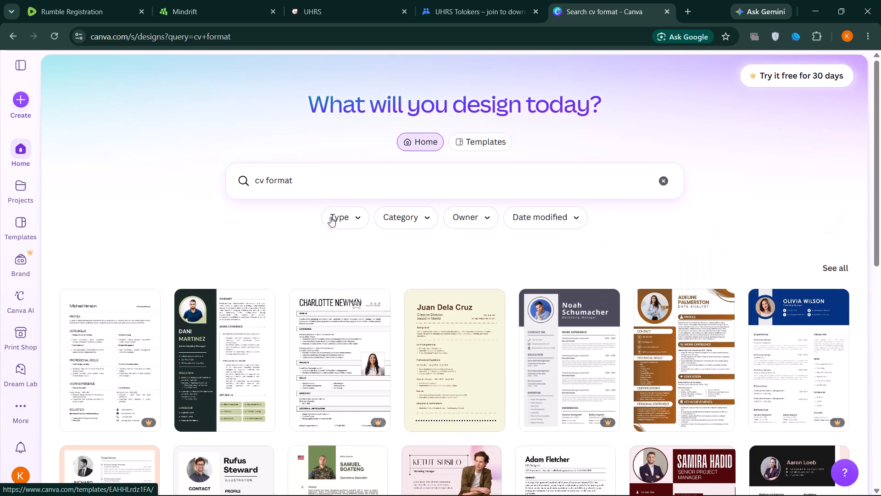
Refine the design search to "cv format for job".
{"action": "left_click", "coordinate": [341, 186]}
{"action": "key", "text": "space"}
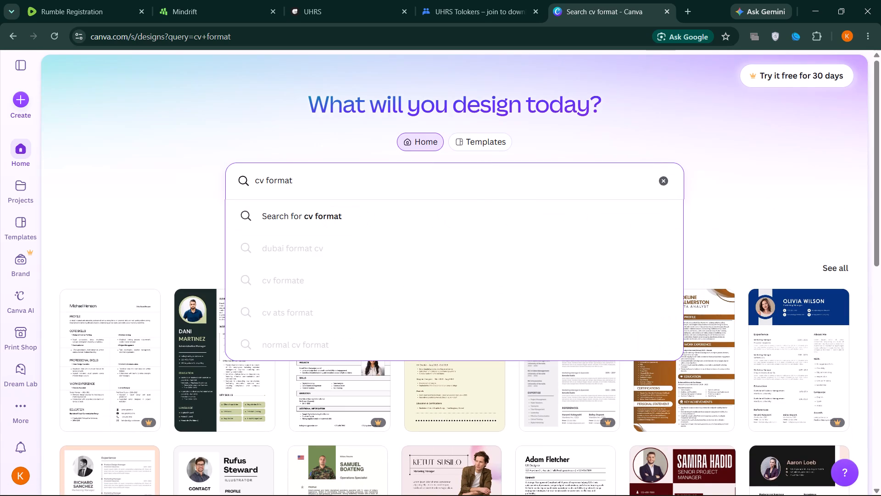
{"action": "type", "text": "for"}
{"action": "key", "text": "space"}
{"action": "type", "text": "compane"}
{"action": "key", "text": "y"}
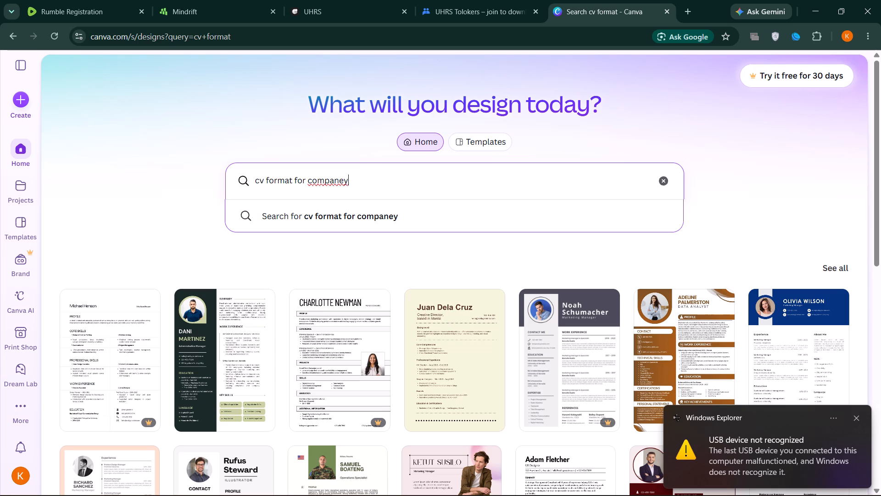
{"action": "key", "text": "BackSpace"}
{"action": "key", "text": "BackSpace"}
{"action": "key", "text": "BackSpace"}
{"action": "key", "text": "n"}
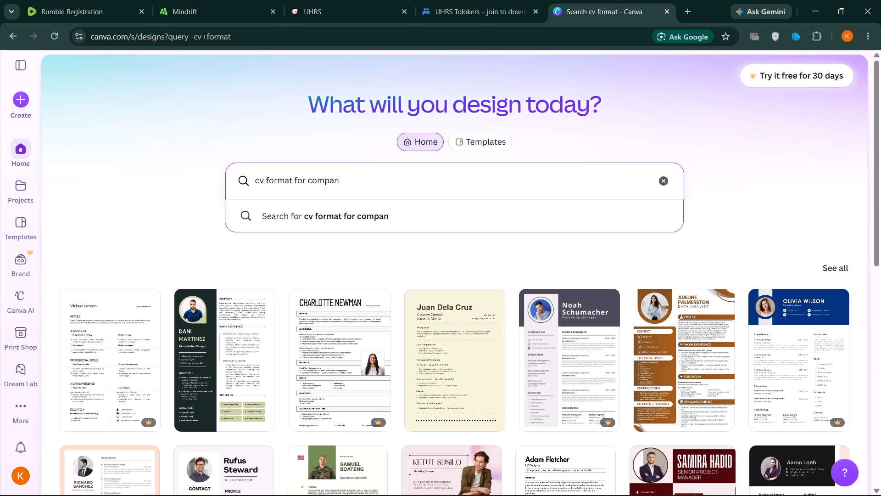
{"action": "key", "text": "BackSpace"}
{"action": "key", "text": "BackSpace"}
{"action": "key", "text": "BackSpace"}
{"action": "key", "text": "BackSpace"}
{"action": "key", "text": "BackSpace"}
{"action": "key", "text": "BackSpace"}
{"action": "type", "text": "job"}
{"action": "key", "text": "Return"}
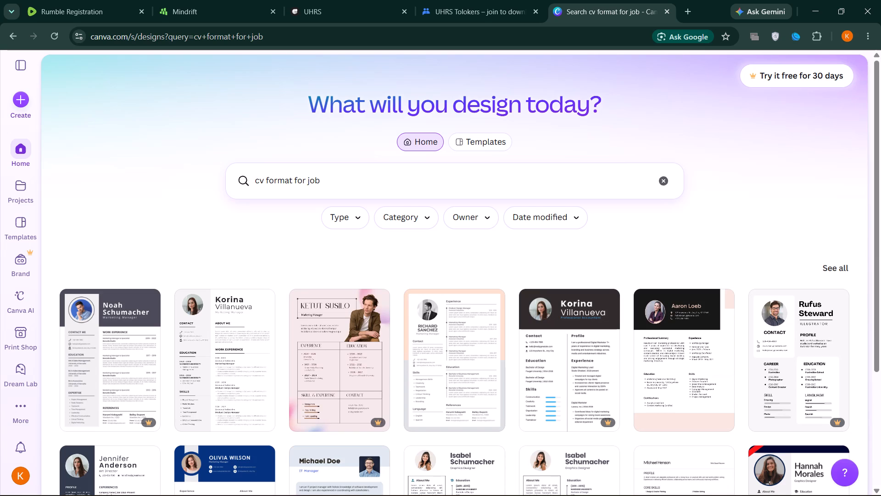
Examine the "cv format for job" template results, loading two further batches, for a suitable CV layout.
{"action": "scroll", "coordinate": [445, 364], "scroll_direction": "down", "scroll_amount": 8}
{"action": "left_click", "coordinate": [466, 476]}
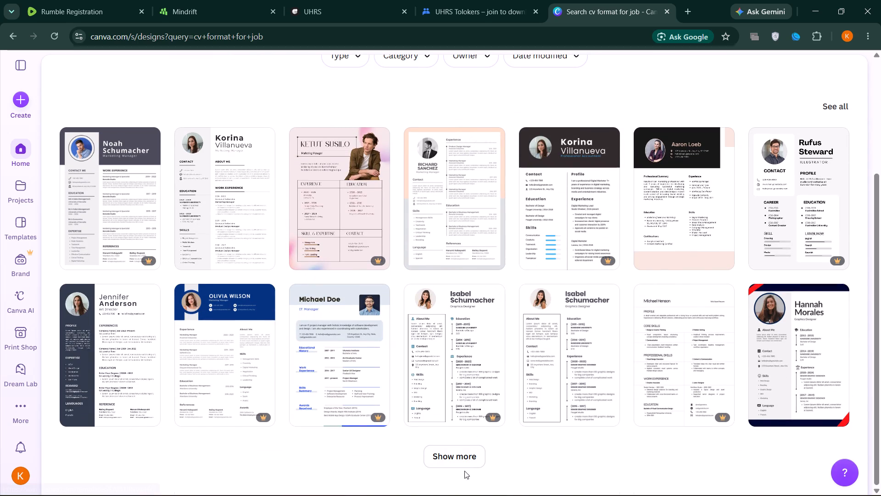
{"action": "left_click", "coordinate": [463, 465]}
{"action": "scroll", "coordinate": [462, 455], "scroll_direction": "down", "scroll_amount": 3}
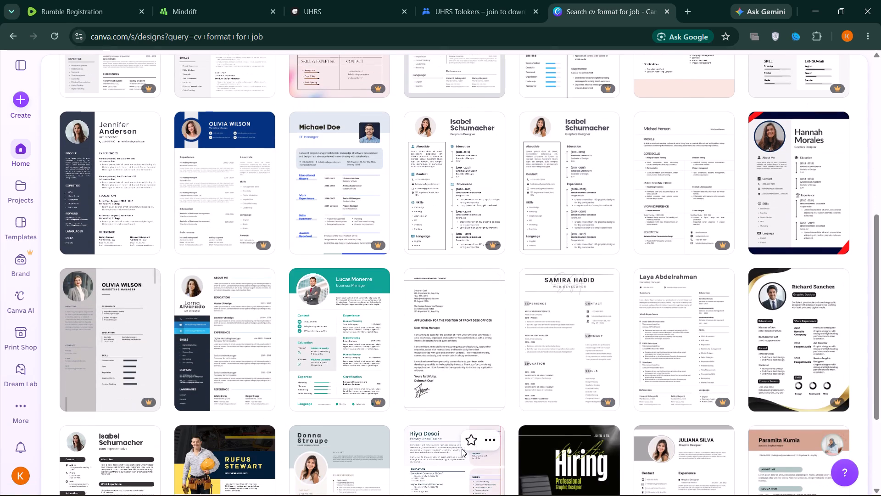
{"action": "scroll", "coordinate": [462, 449], "scroll_direction": "down", "scroll_amount": 1}
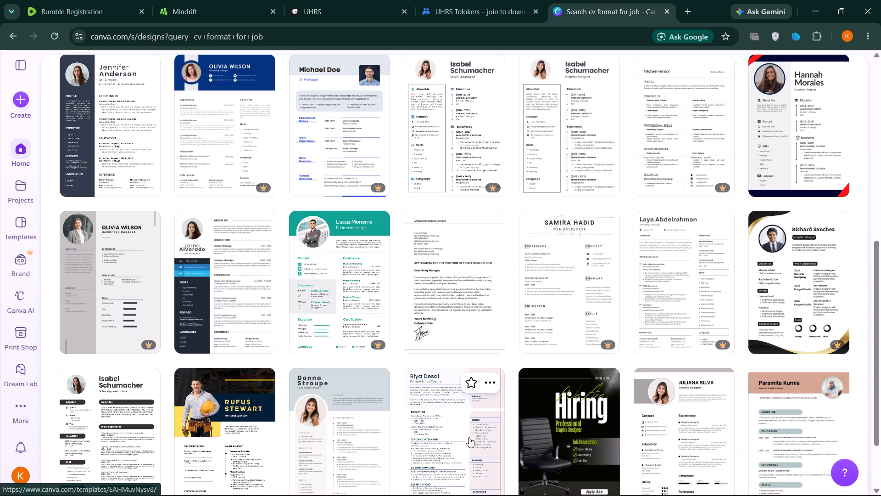
{"action": "scroll", "coordinate": [470, 436], "scroll_direction": "down", "scroll_amount": 4}
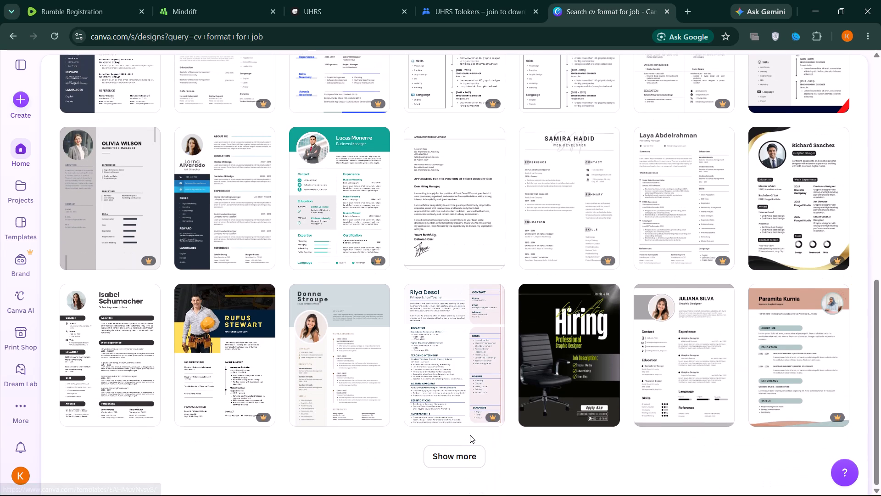
{"action": "left_click", "coordinate": [454, 449]}
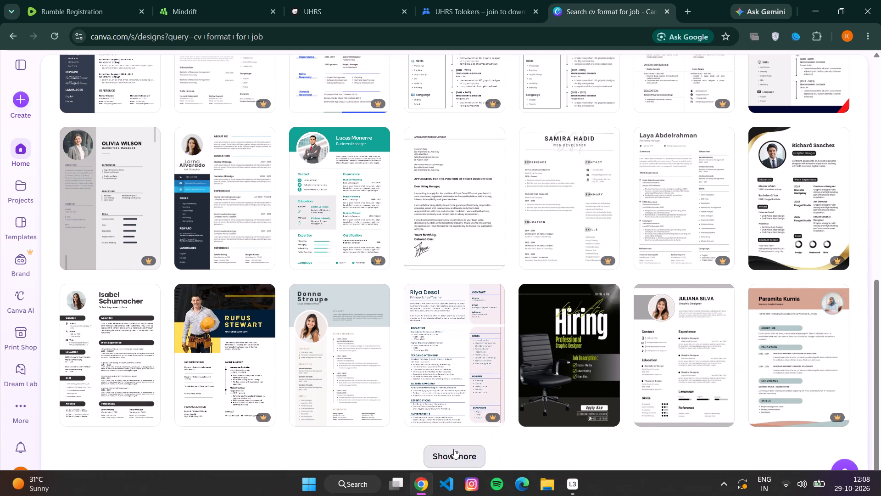
{"action": "scroll", "coordinate": [454, 448], "scroll_direction": "down", "scroll_amount": 3}
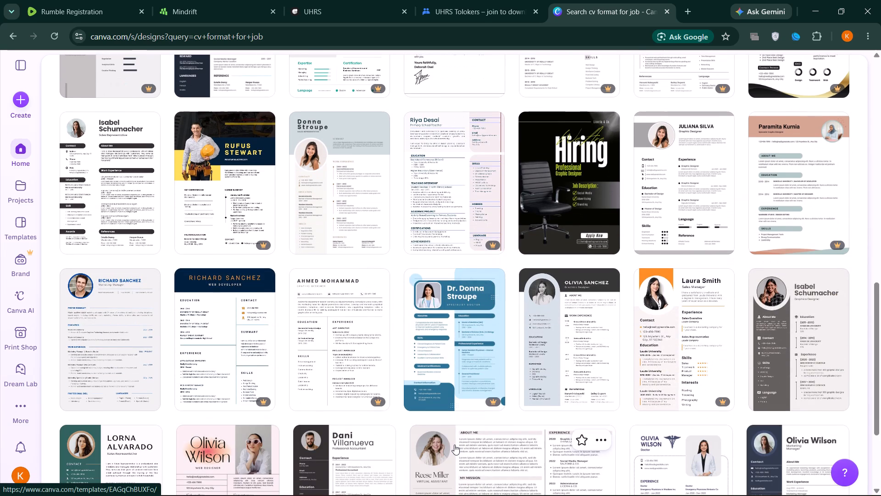
{"action": "scroll", "coordinate": [421, 404], "scroll_direction": "down", "scroll_amount": 2}
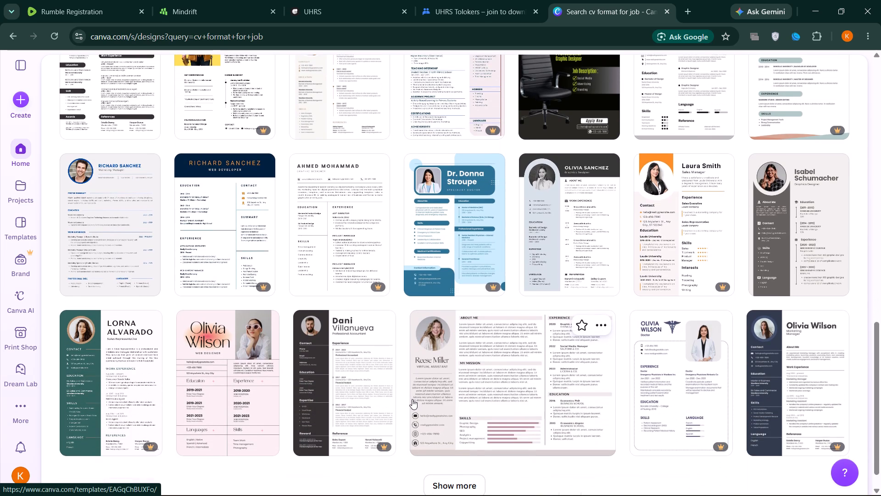
Review the loaded CV templates again from the first rows to the end of the results.
{"action": "scroll", "coordinate": [412, 399], "scroll_direction": "up", "scroll_amount": 8}
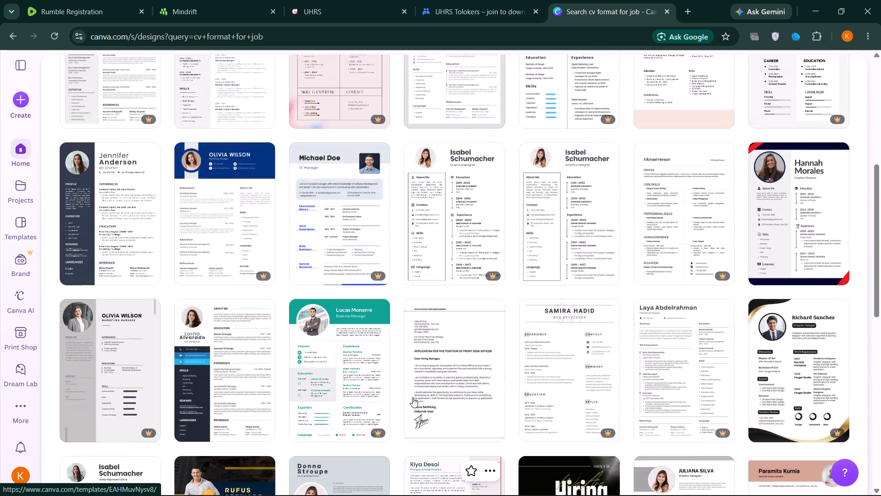
{"action": "scroll", "coordinate": [413, 396], "scroll_direction": "up", "scroll_amount": 4}
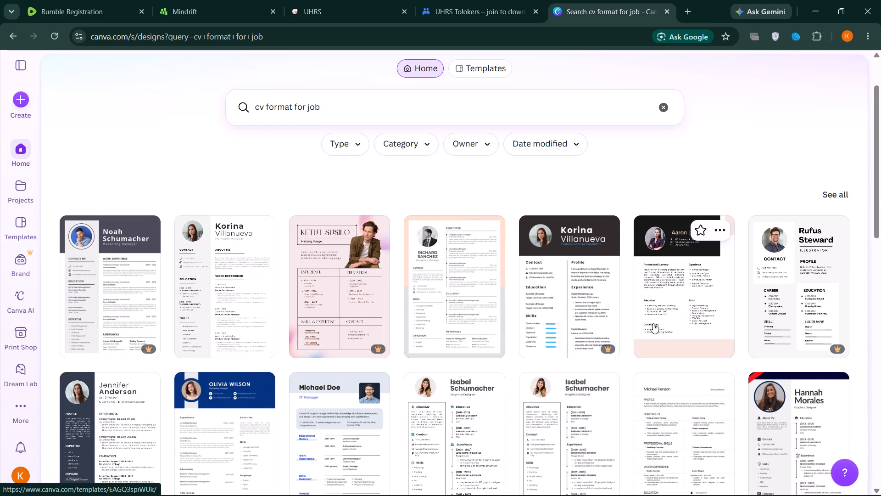
{"action": "scroll", "coordinate": [634, 340], "scroll_direction": "down", "scroll_amount": 2}
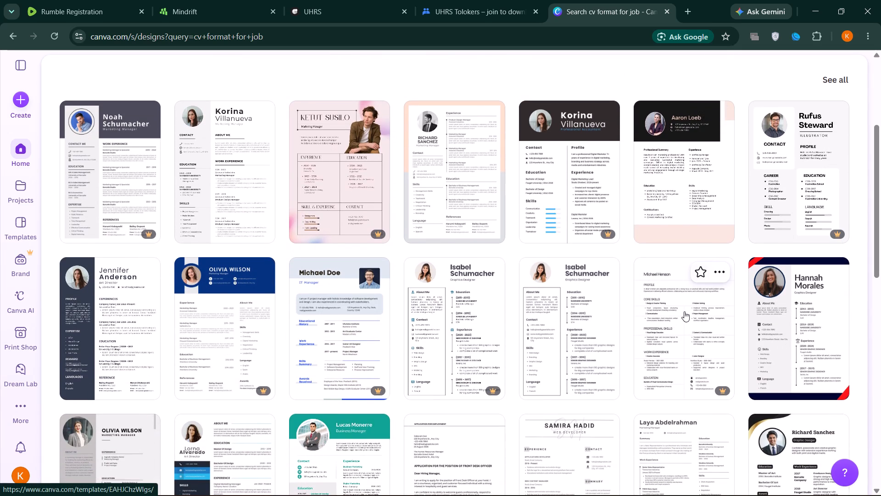
{"action": "scroll", "coordinate": [489, 354], "scroll_direction": "down", "scroll_amount": 9}
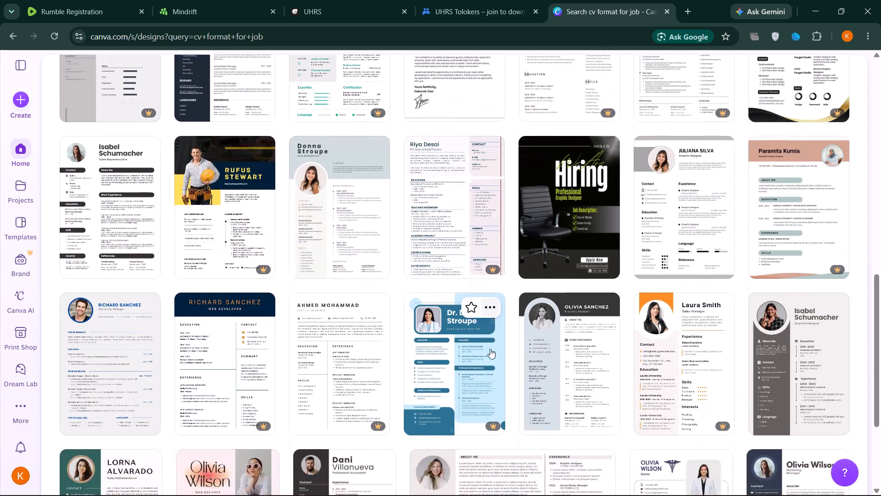
{"action": "scroll", "coordinate": [490, 349], "scroll_direction": "down", "scroll_amount": 4}
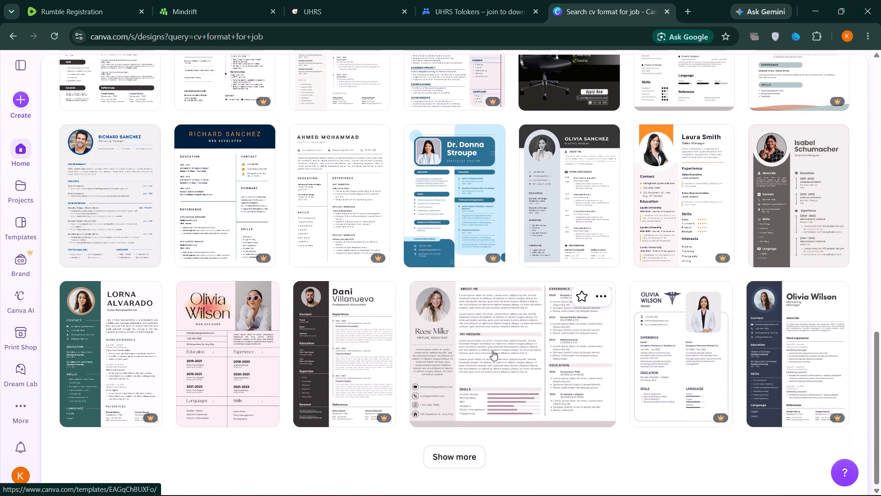
Load three more batches of CV templates and examine their layouts.
{"action": "left_click", "coordinate": [452, 455]}
{"action": "scroll", "coordinate": [444, 437], "scroll_direction": "down", "scroll_amount": 5}
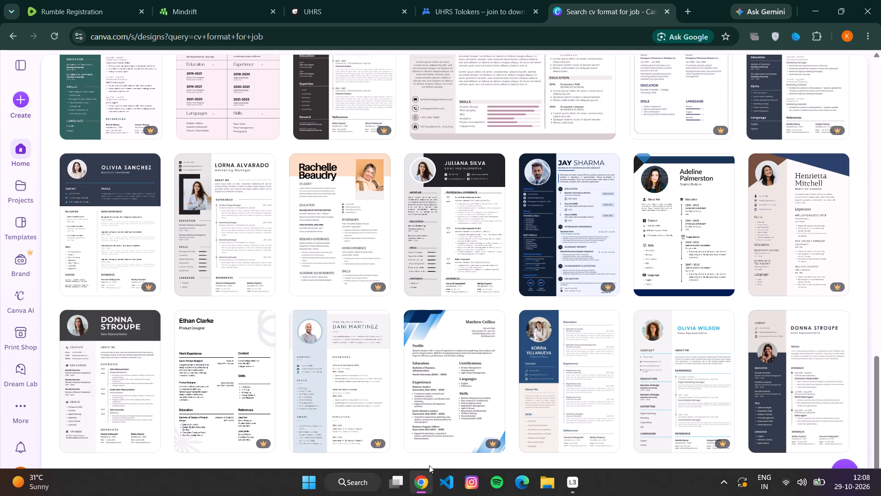
{"action": "left_click", "coordinate": [453, 479]}
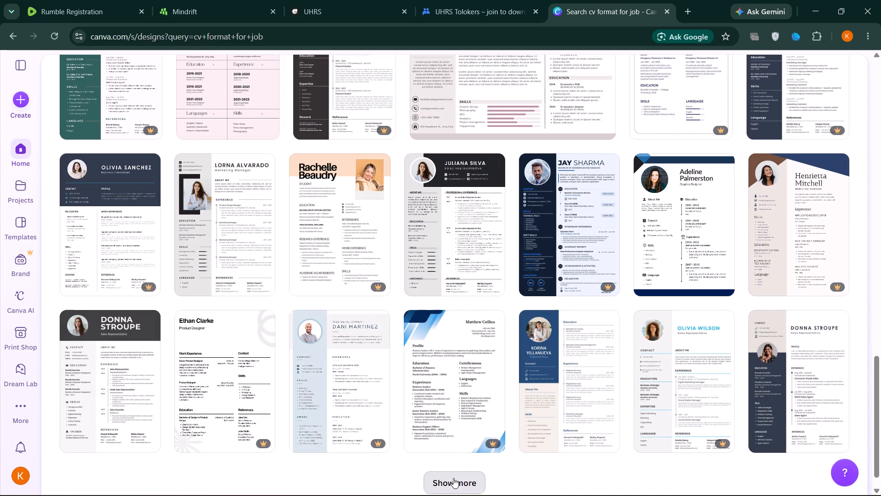
{"action": "scroll", "coordinate": [453, 476], "scroll_direction": "down", "scroll_amount": 3}
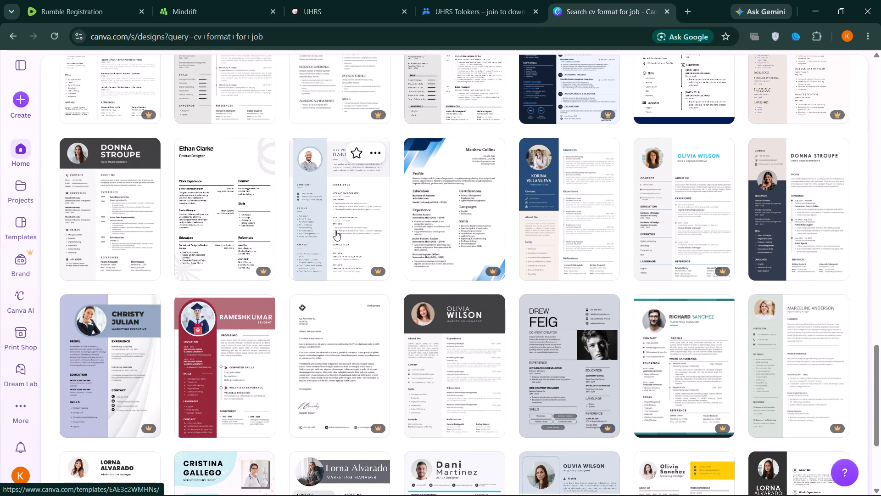
{"action": "scroll", "coordinate": [338, 235], "scroll_direction": "down", "scroll_amount": 4}
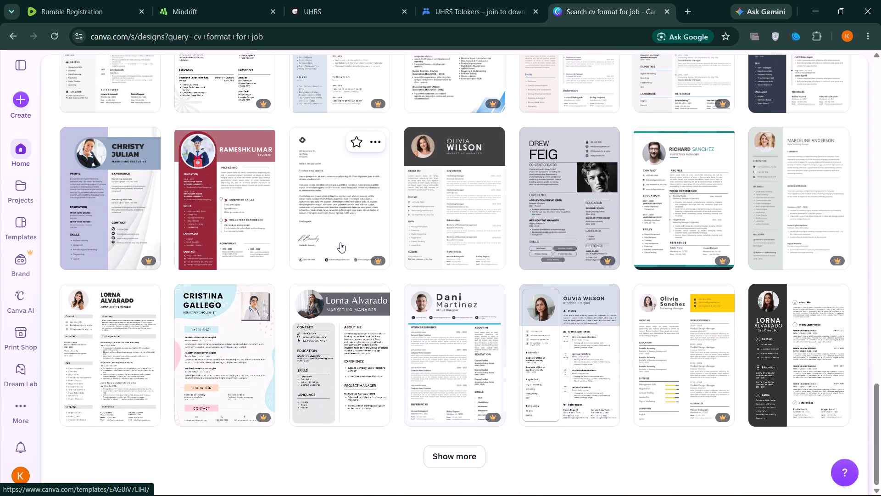
{"action": "left_click", "coordinate": [468, 458]}
{"action": "scroll", "coordinate": [443, 402], "scroll_direction": "down", "scroll_amount": 3}
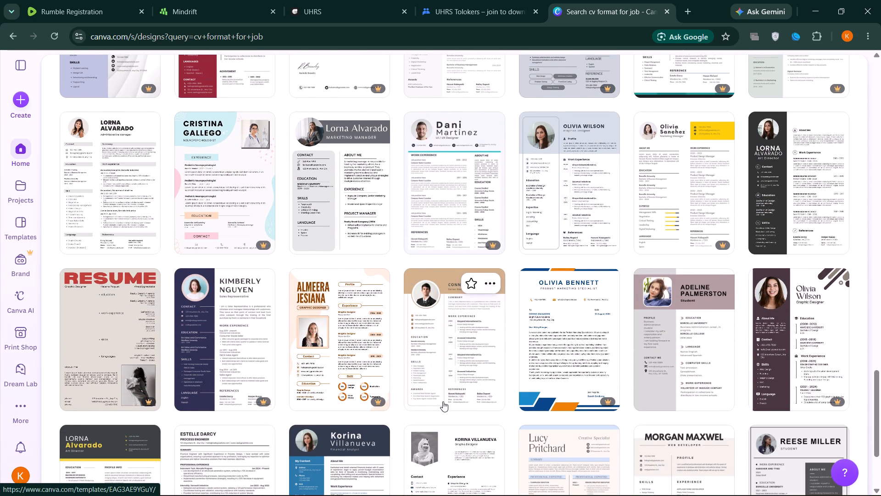
{"action": "scroll", "coordinate": [443, 401], "scroll_direction": "down", "scroll_amount": 3}
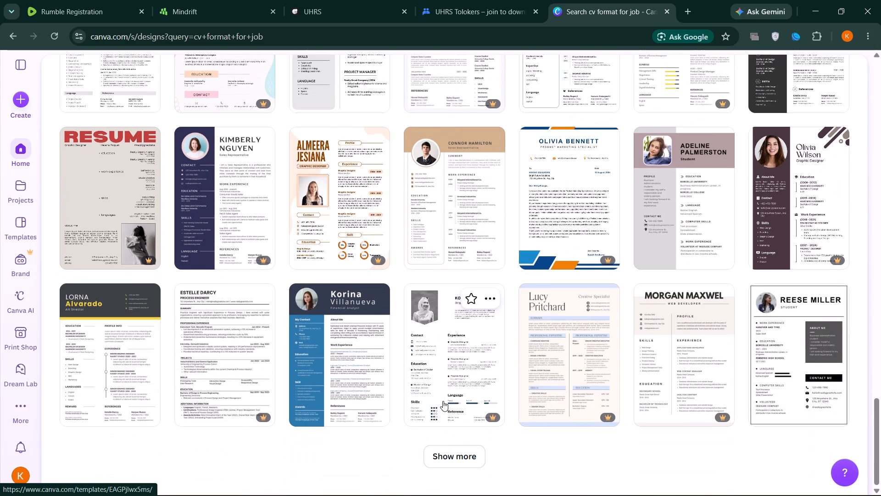
Compare the loaded CV templates again, working back from the last batch to the start of the results.
{"action": "scroll", "coordinate": [443, 400], "scroll_direction": "up", "scroll_amount": 10}
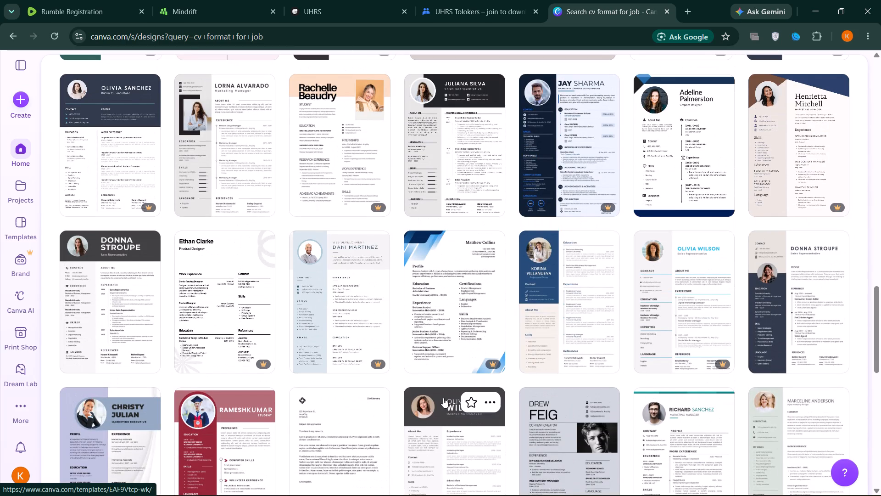
{"action": "scroll", "coordinate": [546, 347], "scroll_direction": "up", "scroll_amount": 1}
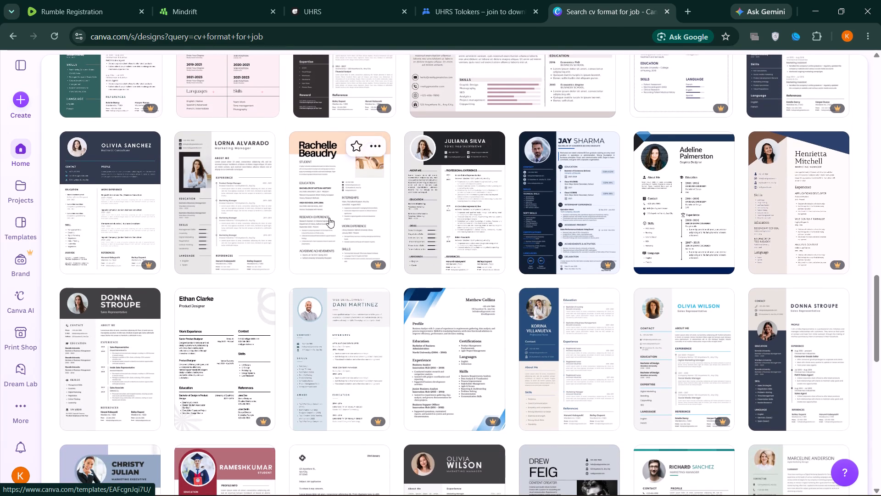
{"action": "scroll", "coordinate": [290, 227], "scroll_direction": "up", "scroll_amount": 2}
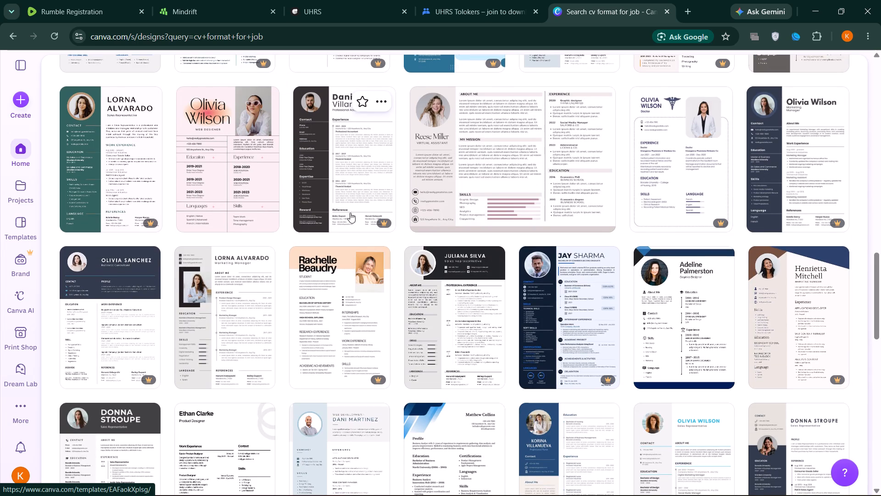
{"action": "scroll", "coordinate": [491, 186], "scroll_direction": "up", "scroll_amount": 2}
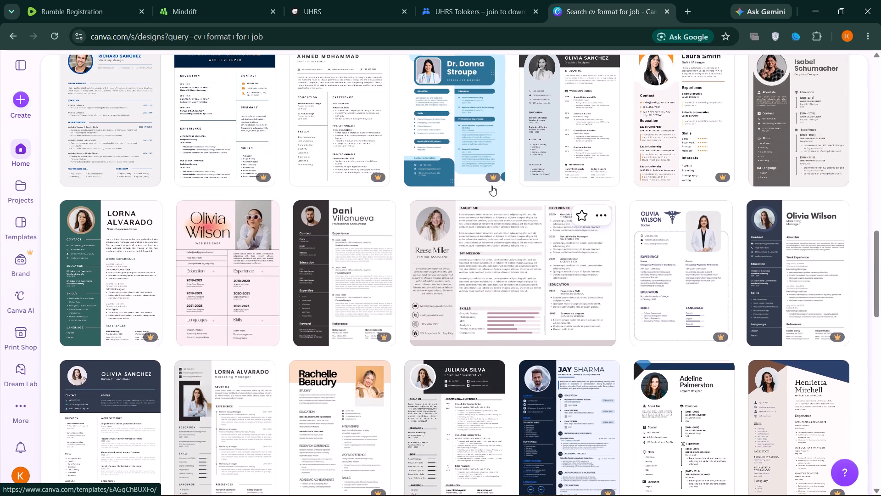
{"action": "scroll", "coordinate": [499, 308], "scroll_direction": "down", "scroll_amount": 1}
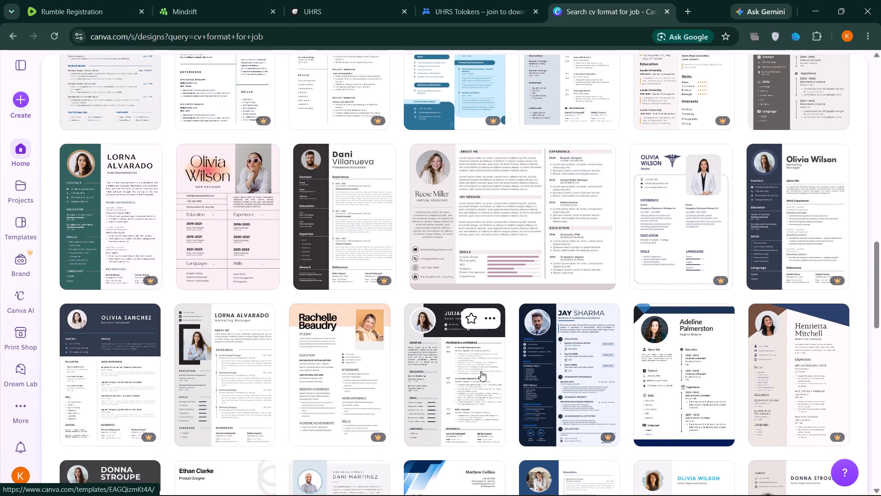
{"action": "scroll", "coordinate": [461, 354], "scroll_direction": "up", "scroll_amount": 4}
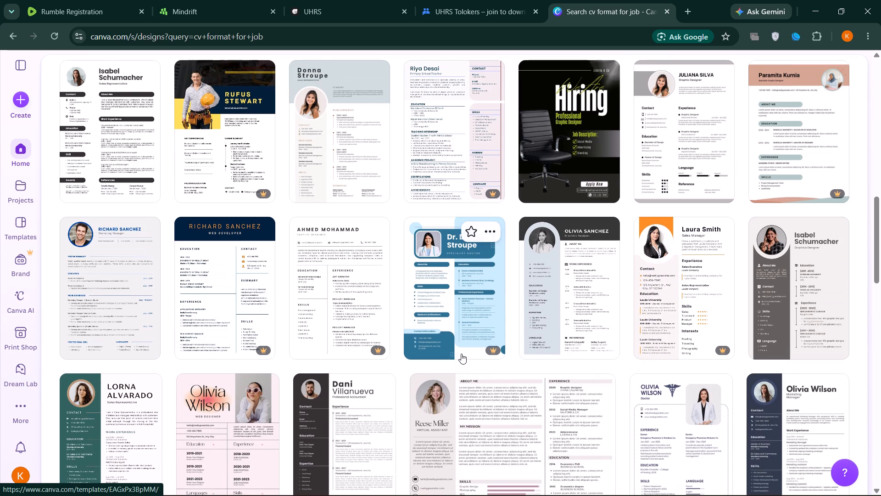
{"action": "scroll", "coordinate": [424, 369], "scroll_direction": "down", "scroll_amount": 3}
{"action": "scroll", "coordinate": [369, 313], "scroll_direction": "up", "scroll_amount": 2}
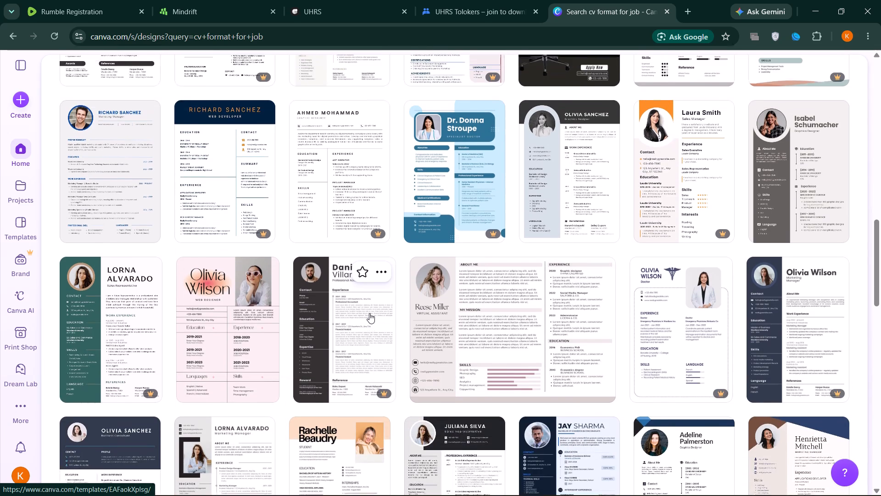
{"action": "scroll", "coordinate": [369, 313], "scroll_direction": "up", "scroll_amount": 3}
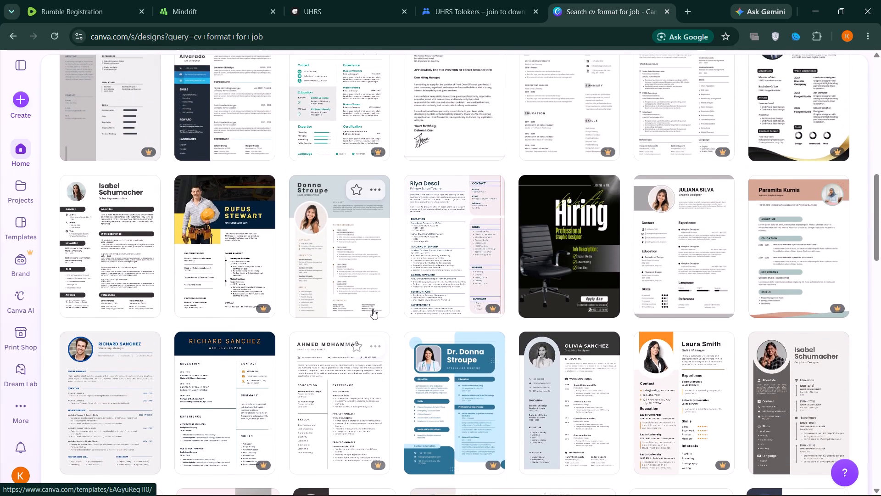
{"action": "scroll", "coordinate": [378, 298], "scroll_direction": "up", "scroll_amount": 3}
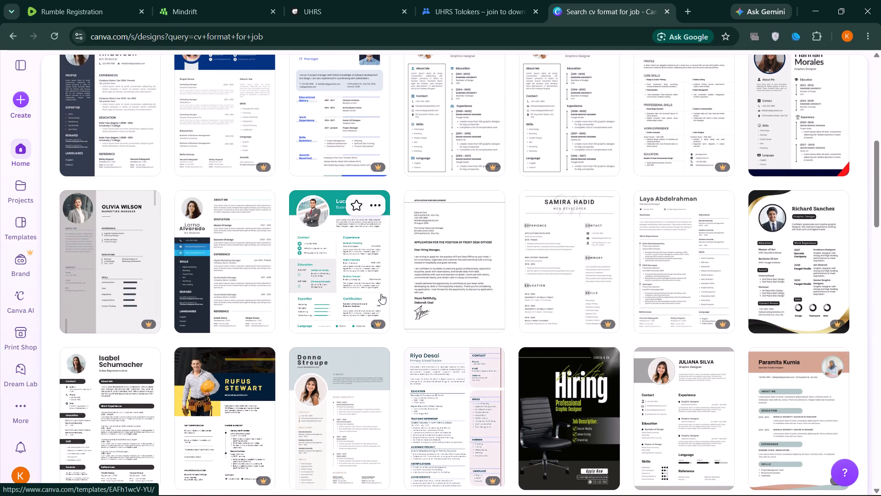
{"action": "scroll", "coordinate": [381, 294], "scroll_direction": "up", "scroll_amount": 4}
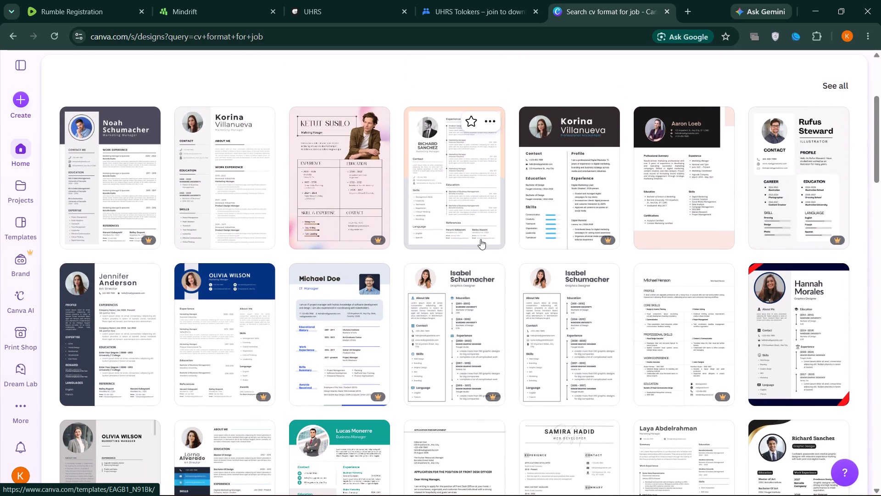
{"action": "scroll", "coordinate": [480, 239], "scroll_direction": "up", "scroll_amount": 4}
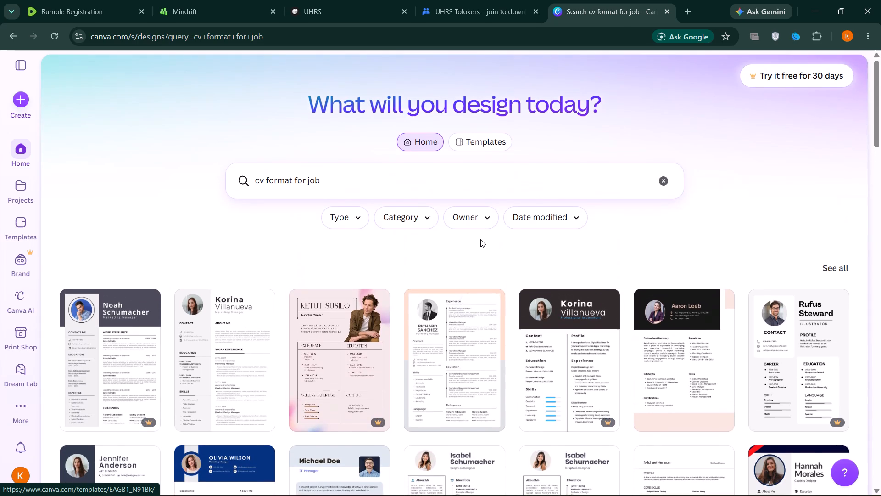
Examine the loaded "cv format for job" templates once more, from the first row to the end of the results.
{"action": "scroll", "coordinate": [480, 239], "scroll_direction": "down", "scroll_amount": 3}
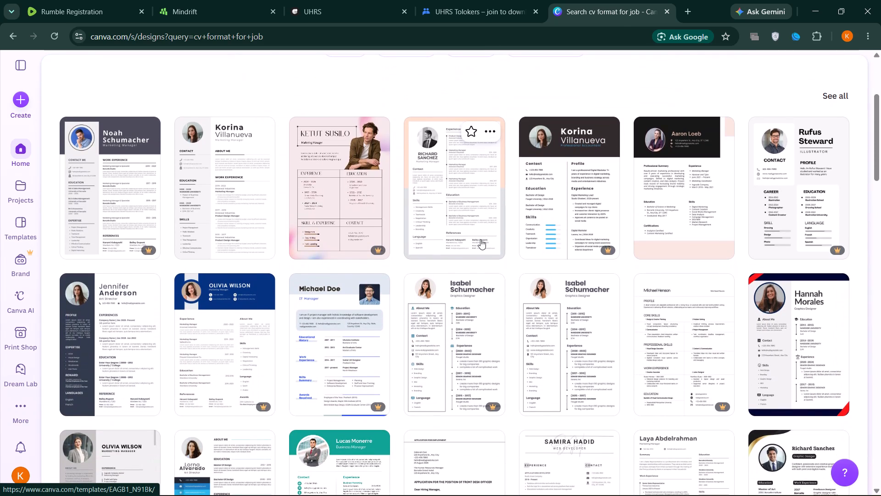
{"action": "scroll", "coordinate": [481, 239], "scroll_direction": "down", "scroll_amount": 2}
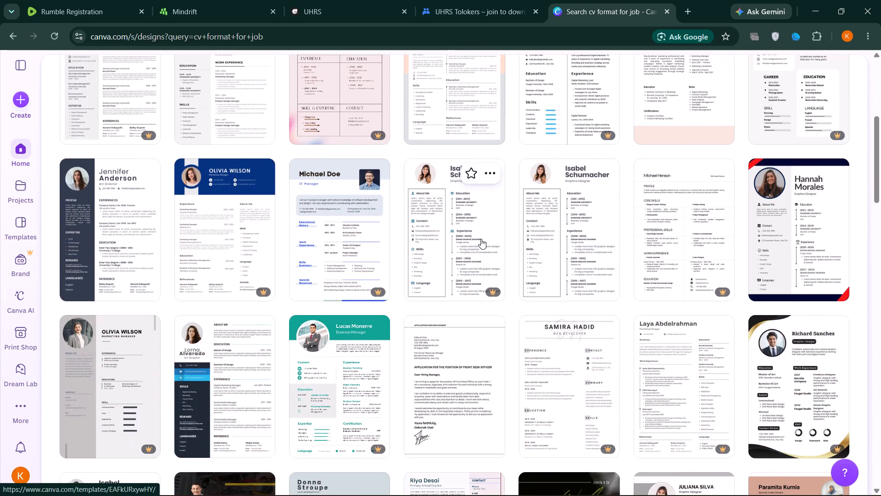
{"action": "scroll", "coordinate": [481, 238], "scroll_direction": "down", "scroll_amount": 4}
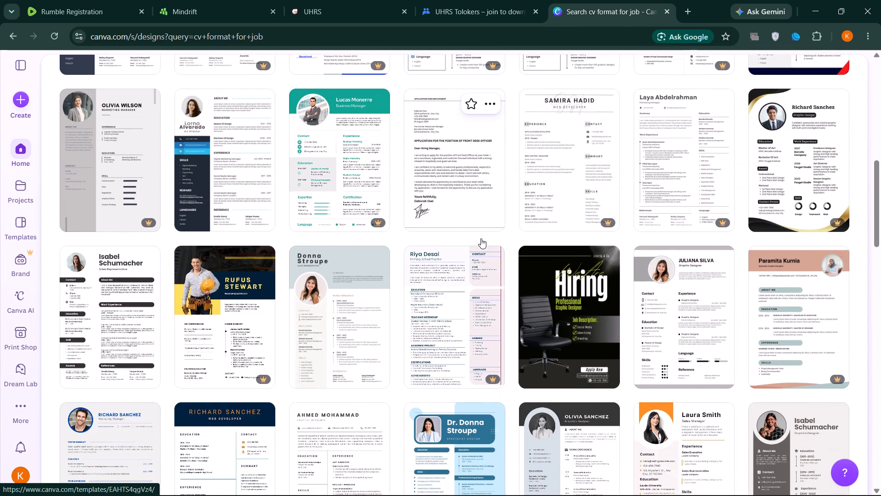
{"action": "scroll", "coordinate": [481, 238], "scroll_direction": "down", "scroll_amount": 1}
{"action": "scroll", "coordinate": [481, 238], "scroll_direction": "up", "scroll_amount": 1}
{"action": "scroll", "coordinate": [481, 238], "scroll_direction": "down", "scroll_amount": 4}
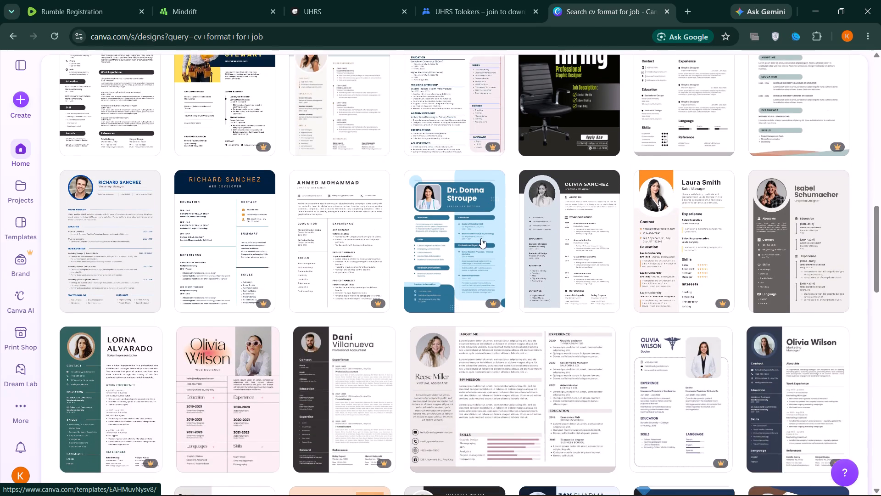
{"action": "scroll", "coordinate": [481, 238], "scroll_direction": "down", "scroll_amount": 2}
{"action": "scroll", "coordinate": [374, 271], "scroll_direction": "down", "scroll_amount": 2}
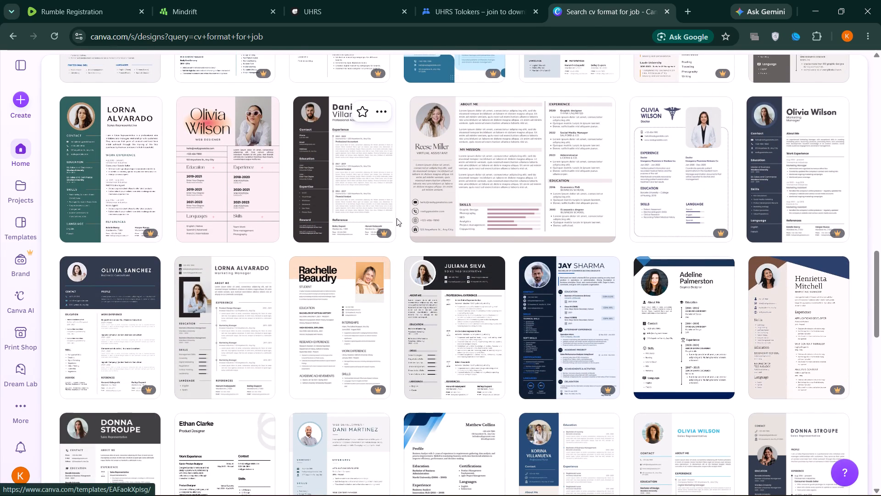
{"action": "scroll", "coordinate": [423, 219], "scroll_direction": "down", "scroll_amount": 2}
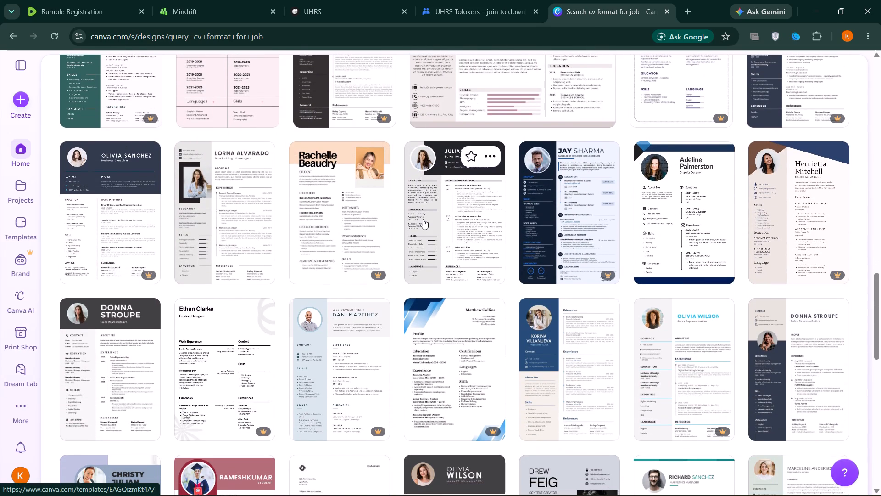
{"action": "scroll", "coordinate": [423, 219], "scroll_direction": "down", "scroll_amount": 7}
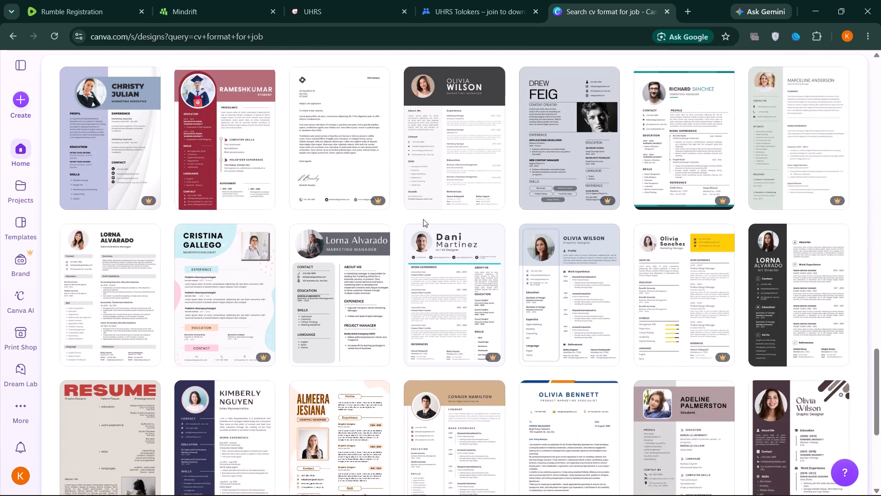
{"action": "scroll", "coordinate": [423, 219], "scroll_direction": "down", "scroll_amount": 2}
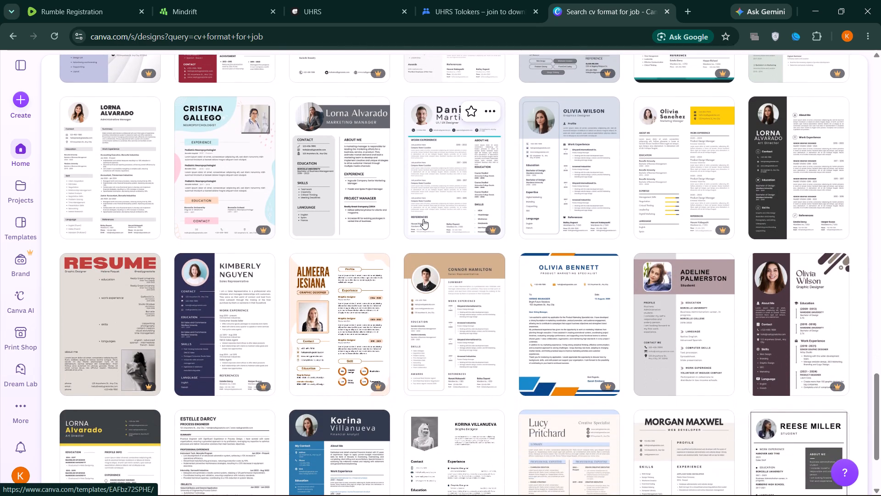
{"action": "scroll", "coordinate": [423, 219], "scroll_direction": "down", "scroll_amount": 2}
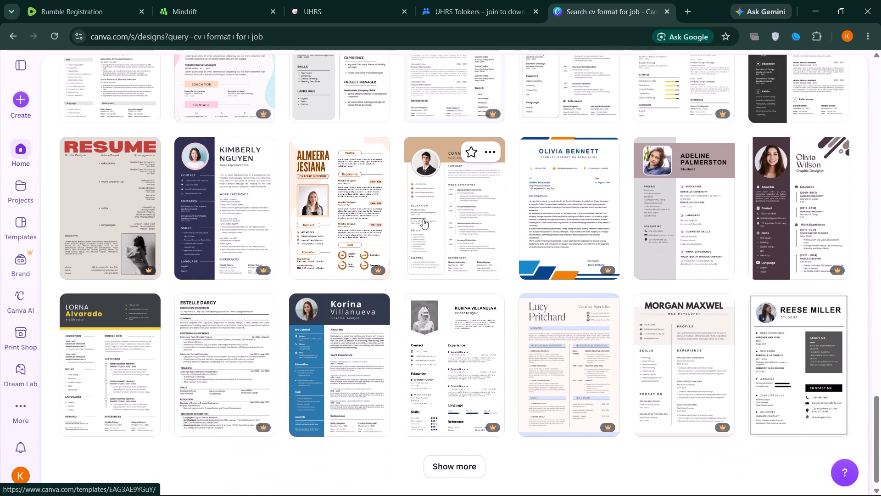
Load one more batch of CV templates and examine its layouts.
{"action": "scroll", "coordinate": [423, 219], "scroll_direction": "down", "scroll_amount": 1}
{"action": "left_click", "coordinate": [468, 459]}
{"action": "scroll", "coordinate": [468, 443], "scroll_direction": "down", "scroll_amount": 2}
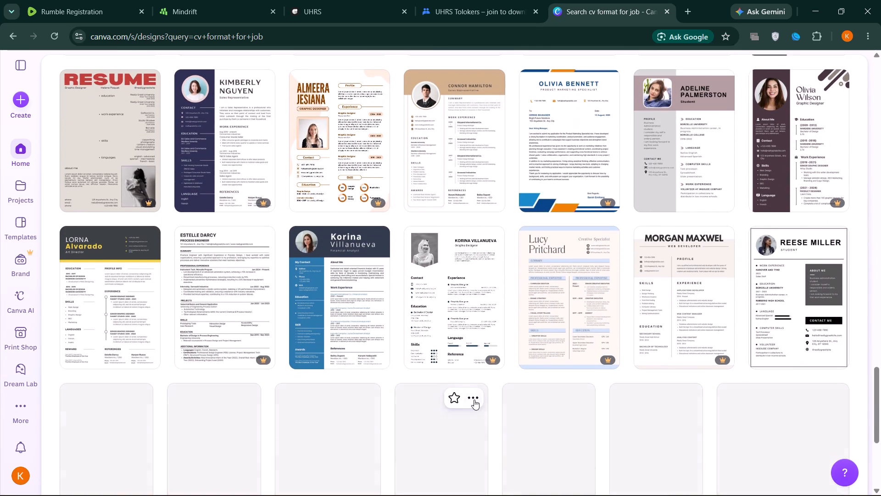
{"action": "scroll", "coordinate": [474, 400], "scroll_direction": "down", "scroll_amount": 2}
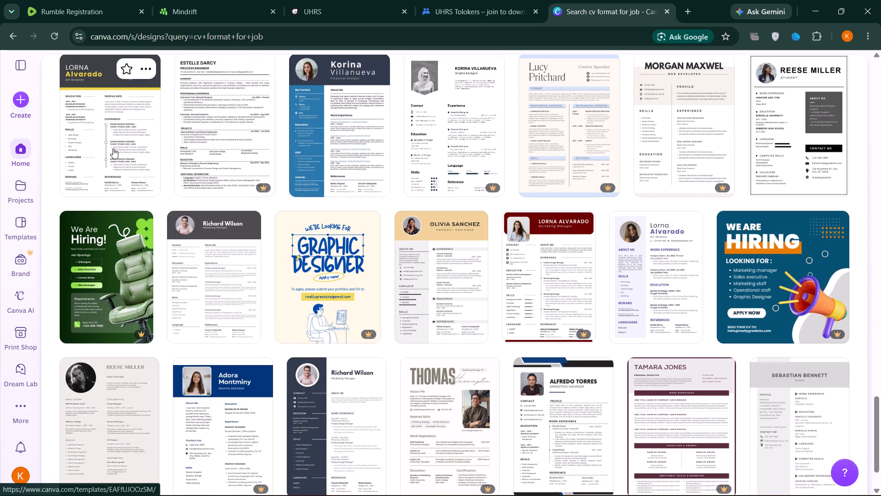
{"action": "scroll", "coordinate": [235, 229], "scroll_direction": "down", "scroll_amount": 4}
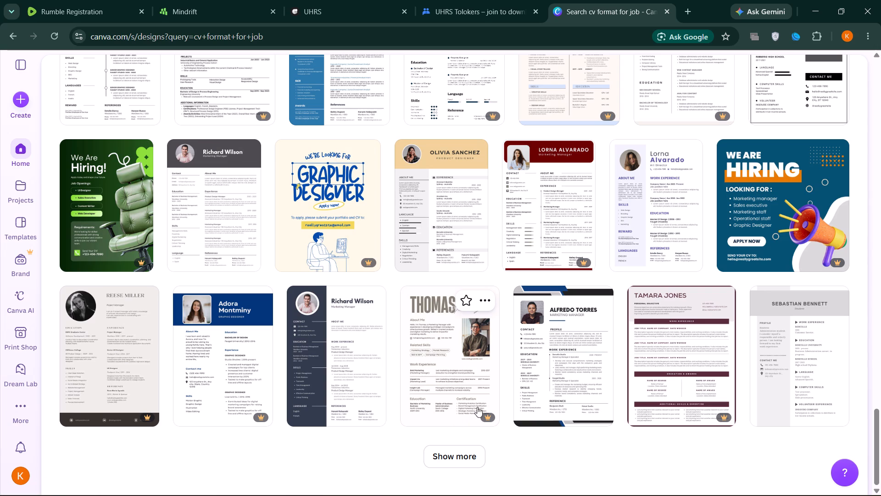
Open the Minimalist Modern Professional CV Resume template for customising, inspect it at 75% zoom, and return to the template results.
{"action": "left_click", "coordinate": [561, 383]}
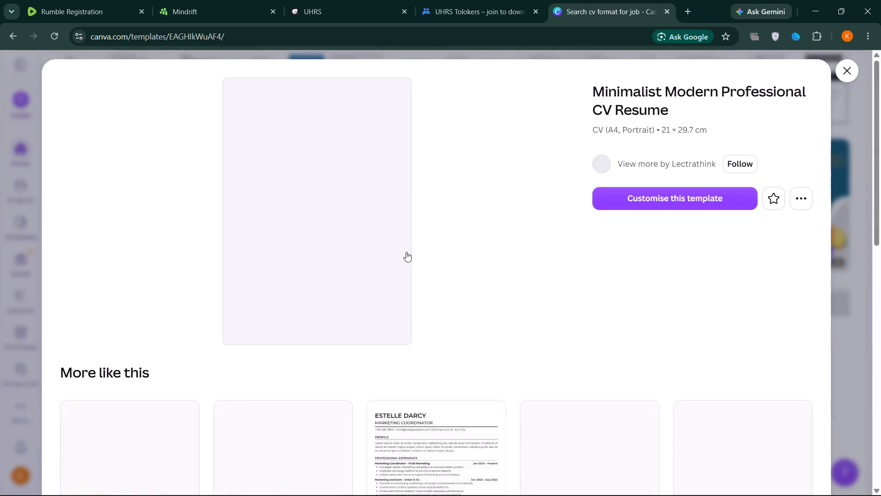
{"action": "left_click", "coordinate": [606, 199]}
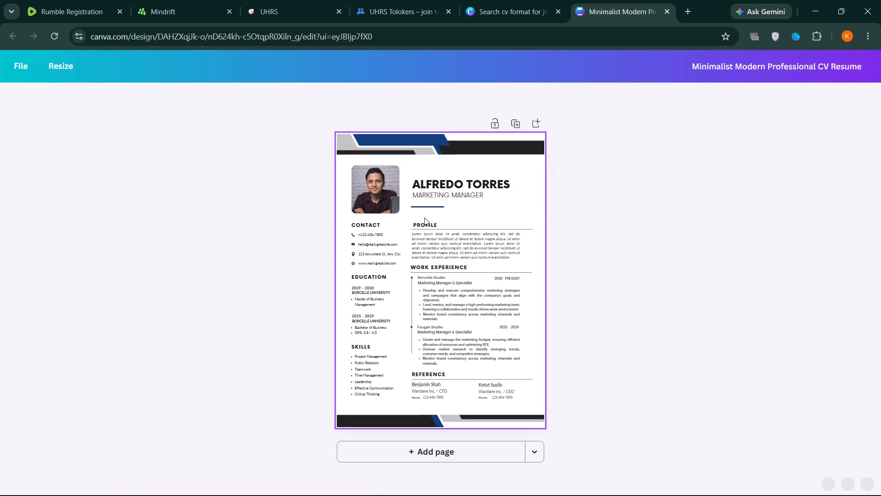
{"action": "scroll", "coordinate": [501, 172], "scroll_direction": "down", "scroll_amount": 2}
{"action": "left_click", "coordinate": [379, 194]}
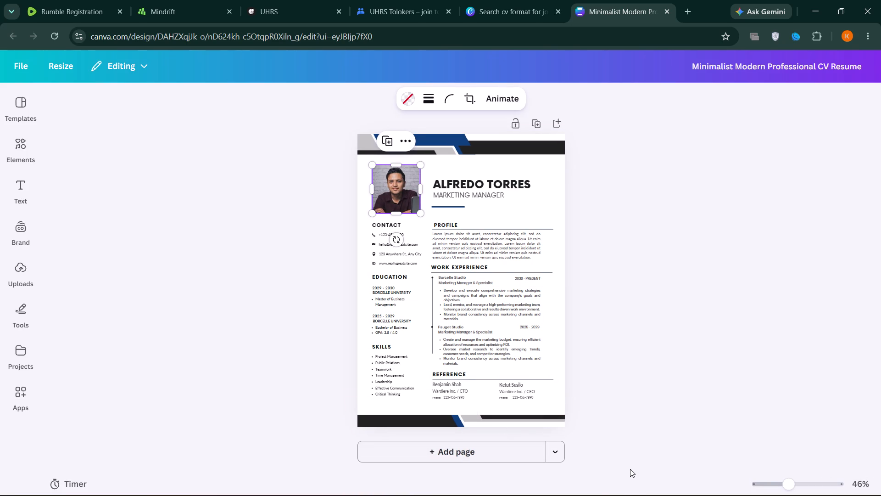
{"action": "key", "text": "ctrl+plus"}
{"action": "key", "text": "ctrl+plus"}
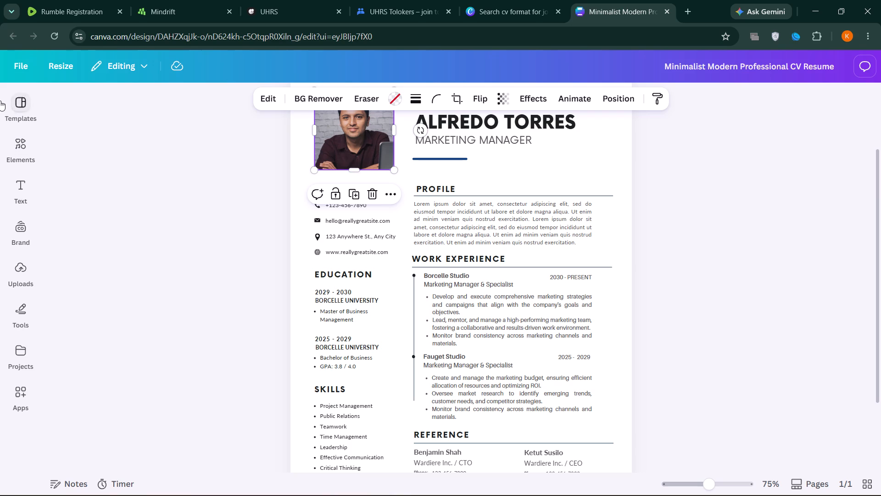
{"action": "left_click", "coordinate": [13, 35]}
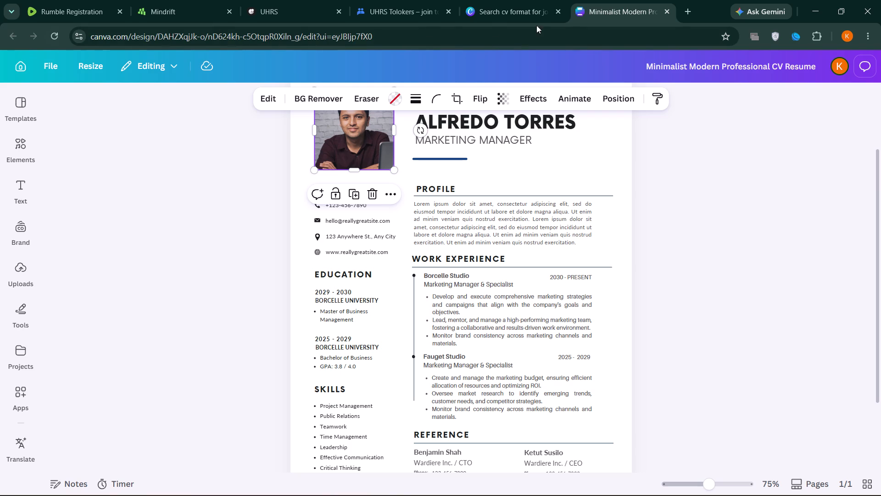
{"action": "left_click", "coordinate": [665, 10]}
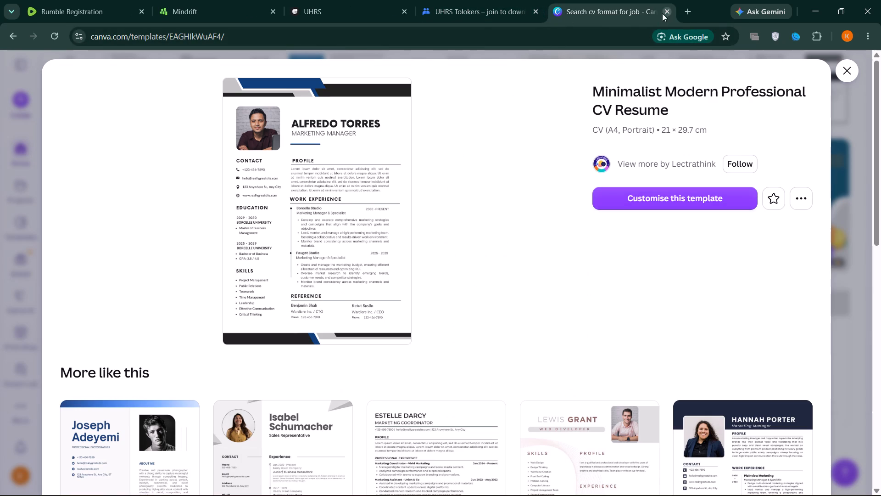
{"action": "left_click", "coordinate": [5, 96]}
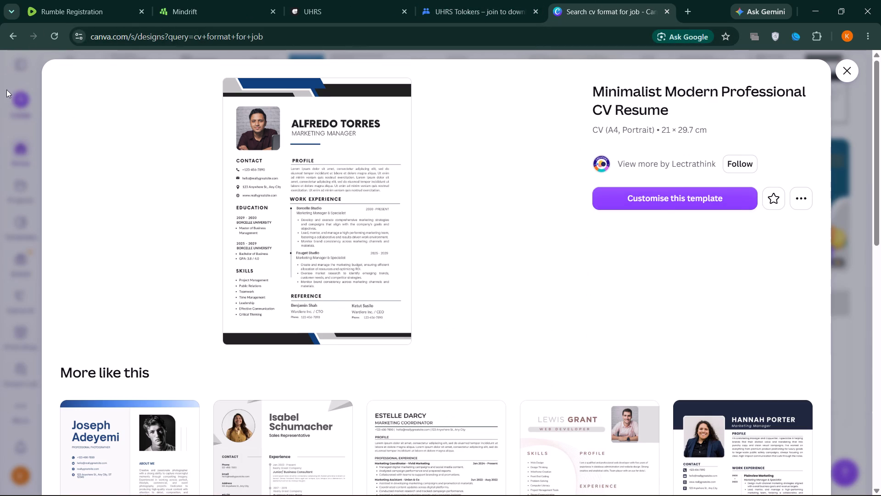
Change the template search to "cv format for student".
{"action": "scroll", "coordinate": [155, 103], "scroll_direction": "up", "scroll_amount": 7}
{"action": "scroll", "coordinate": [414, 128], "scroll_direction": "up", "scroll_amount": 8}
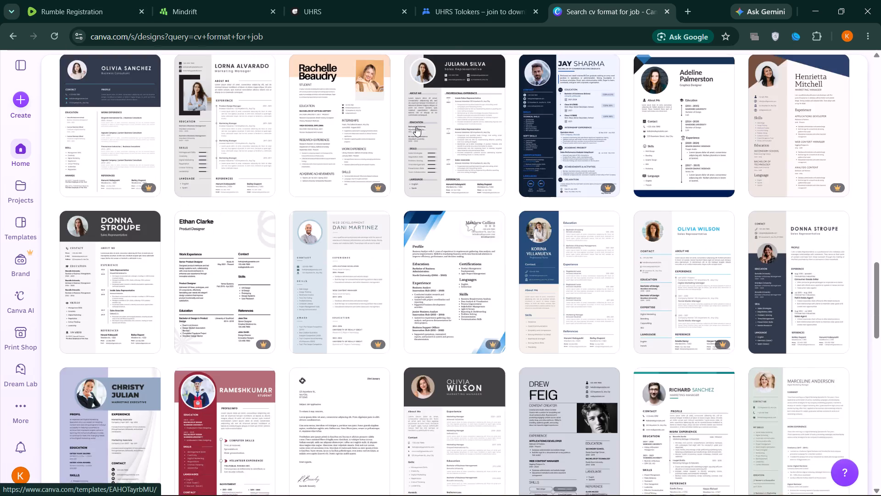
{"action": "scroll", "coordinate": [413, 127], "scroll_direction": "up", "scroll_amount": 7}
{"action": "scroll", "coordinate": [413, 127], "scroll_direction": "up", "scroll_amount": 18}
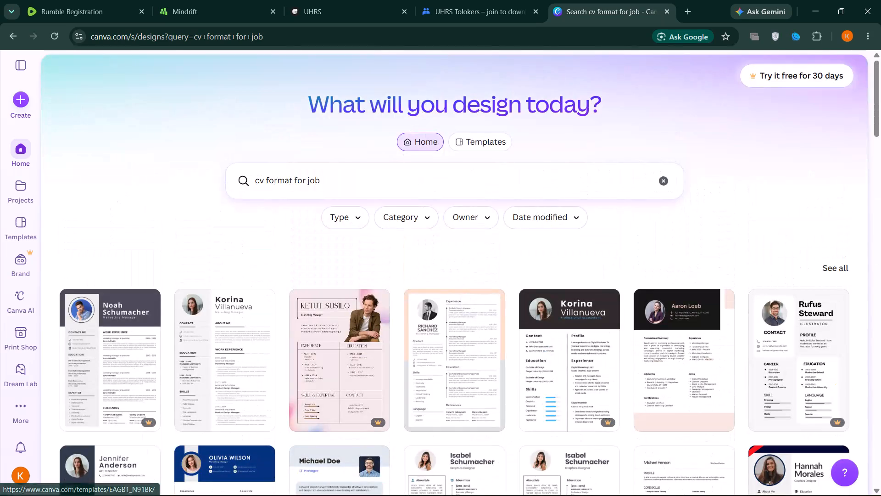
{"action": "left_click", "coordinate": [382, 183]}
{"action": "key", "text": "BackSpace"}
{"action": "key", "text": "BackSpace"}
{"action": "key", "text": "BackSpace"}
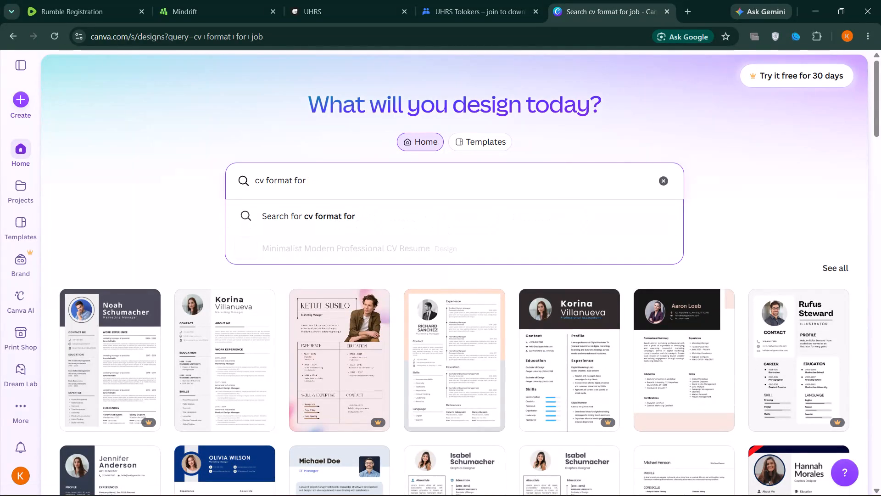
{"action": "type", "text": "student"}
{"action": "key", "text": "Return"}
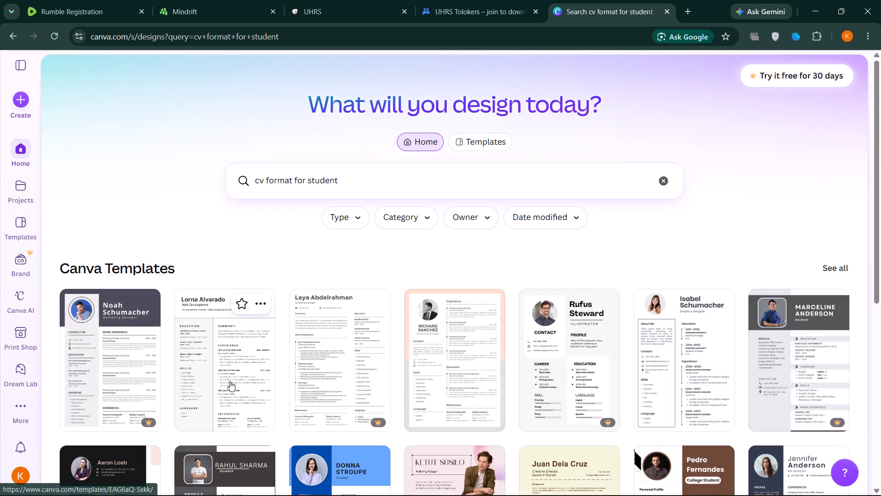
Preview the Black and White Simple CV Resume template from the student results, and close the preview.
{"action": "scroll", "coordinate": [240, 374], "scroll_direction": "down", "scroll_amount": 3}
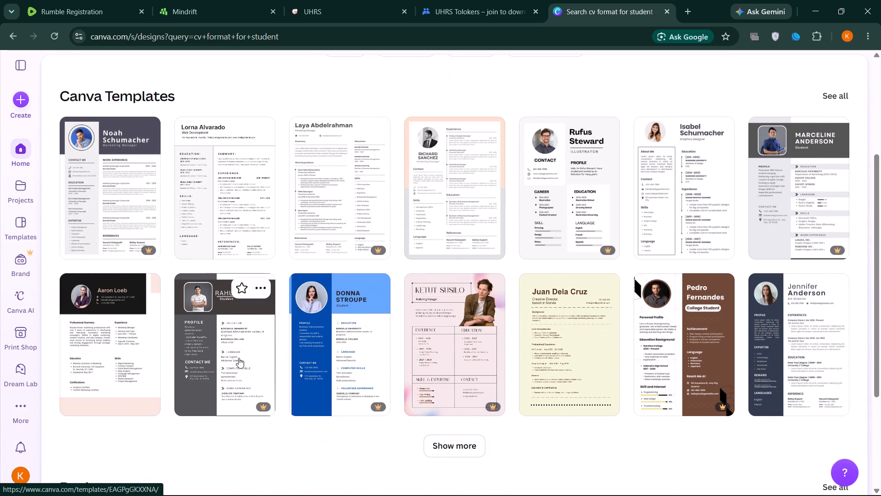
{"action": "left_click", "coordinate": [184, 204]}
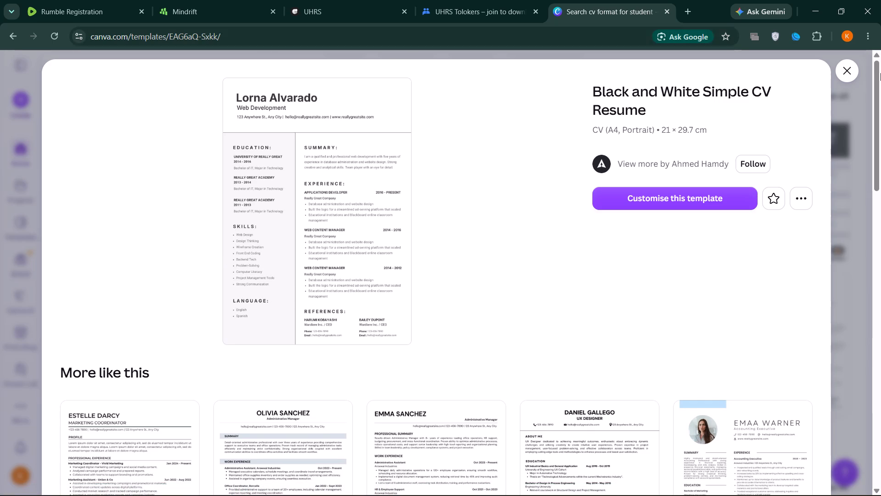
{"action": "left_click", "coordinate": [846, 69]}
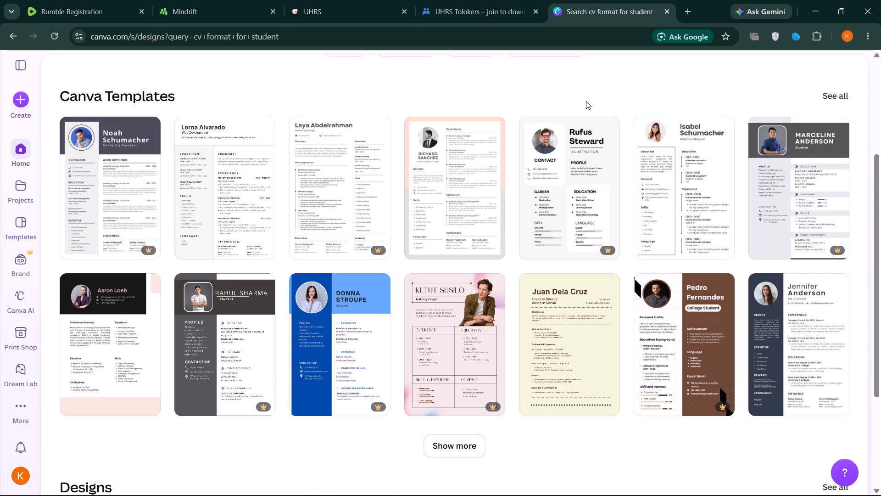
Extend the template search to "cv format for student without experiance" and look over the results.
{"action": "scroll", "coordinate": [540, 116], "scroll_direction": "up", "scroll_amount": 5}
{"action": "left_click_drag", "start_coordinate": [452, 181], "coordinate": [446, 179]}
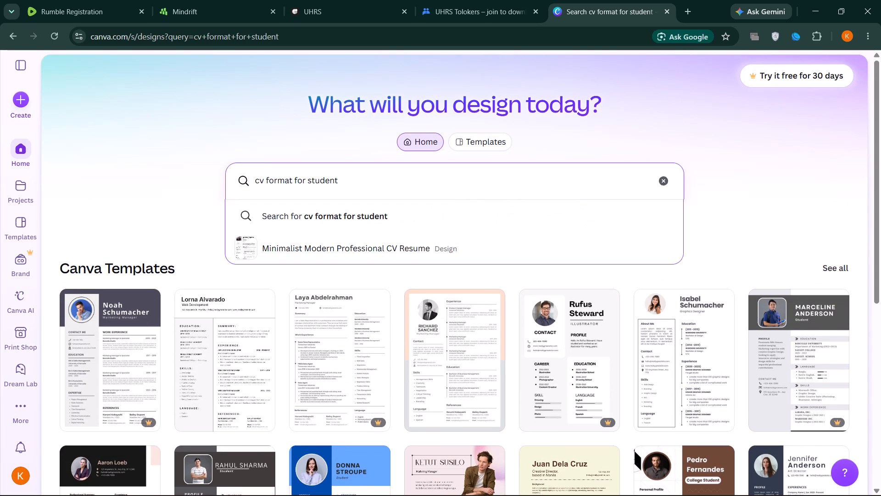
{"action": "key", "text": "space"}
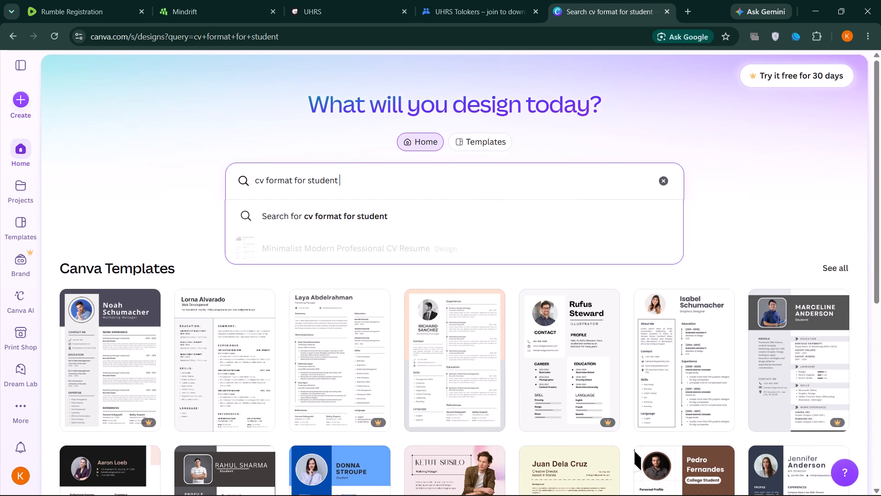
{"action": "type", "text": "witho"}
{"action": "type", "text": "ut experianc"}
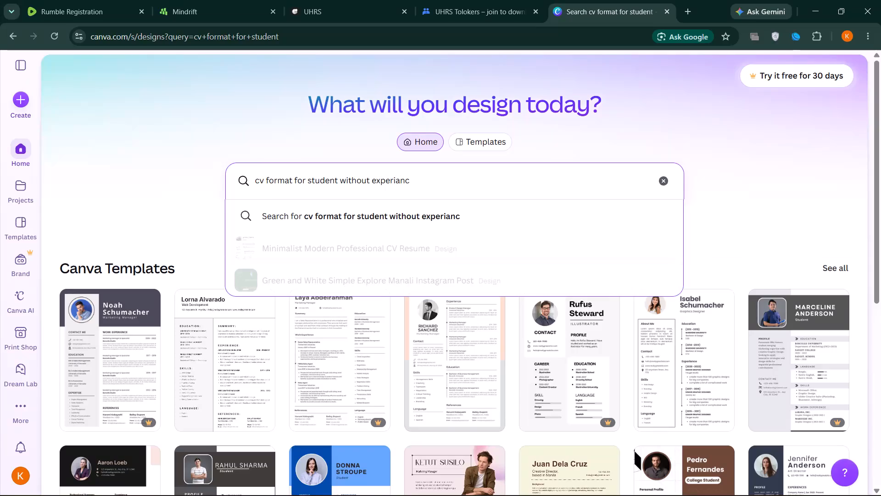
{"action": "key", "text": "e"}
{"action": "key", "text": "Return"}
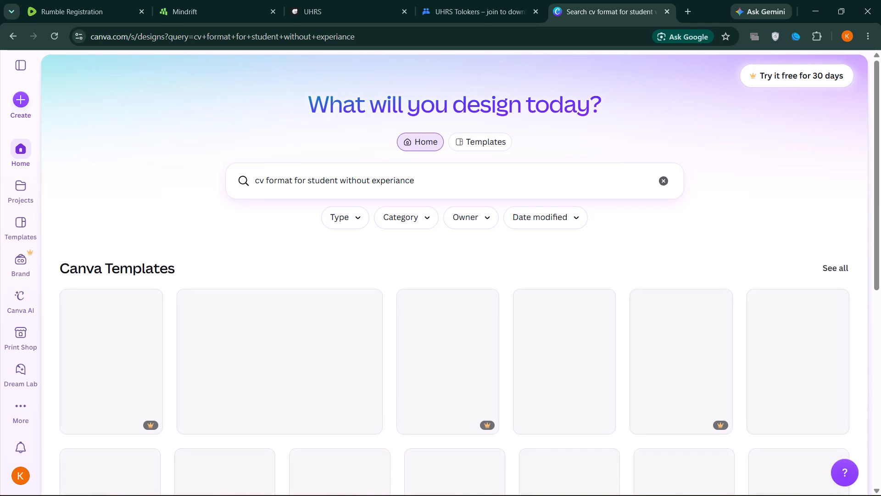
{"action": "scroll", "coordinate": [448, 395], "scroll_direction": "down", "scroll_amount": 3}
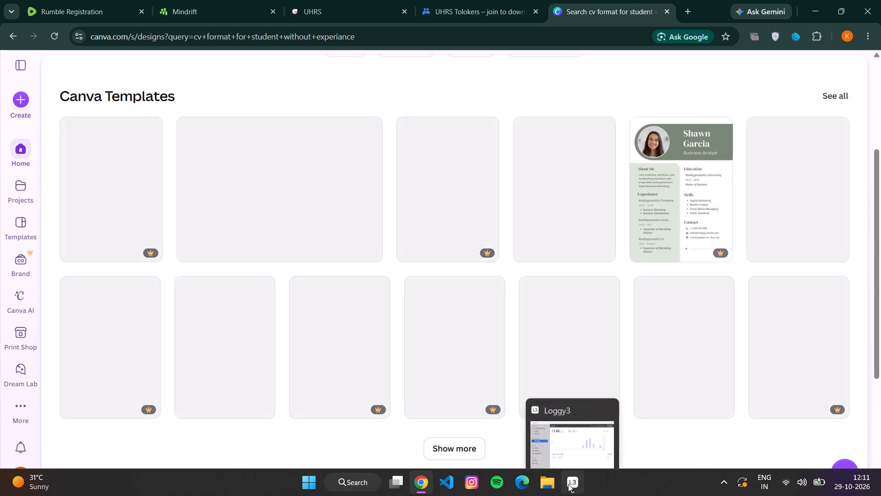
{"action": "scroll", "coordinate": [538, 310], "scroll_direction": "up", "scroll_amount": 1}
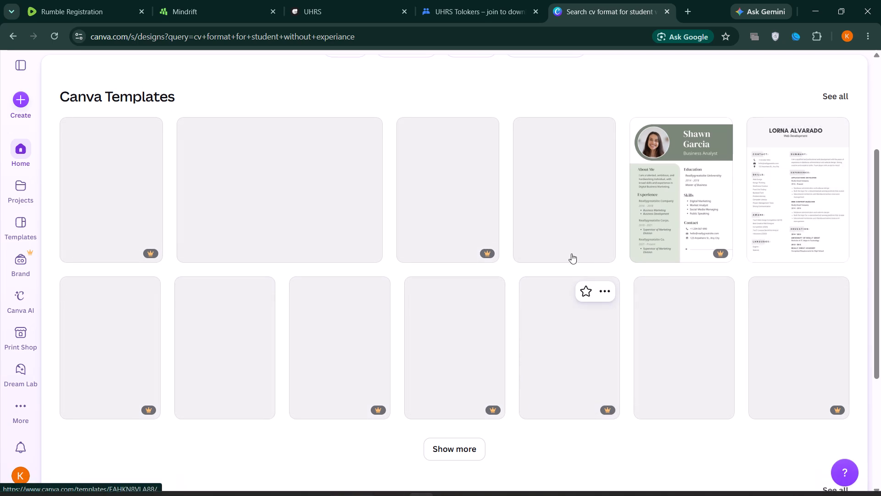
Minimise the browser and launch Kuro from the desktop.
{"action": "left_click", "coordinate": [816, 2]}
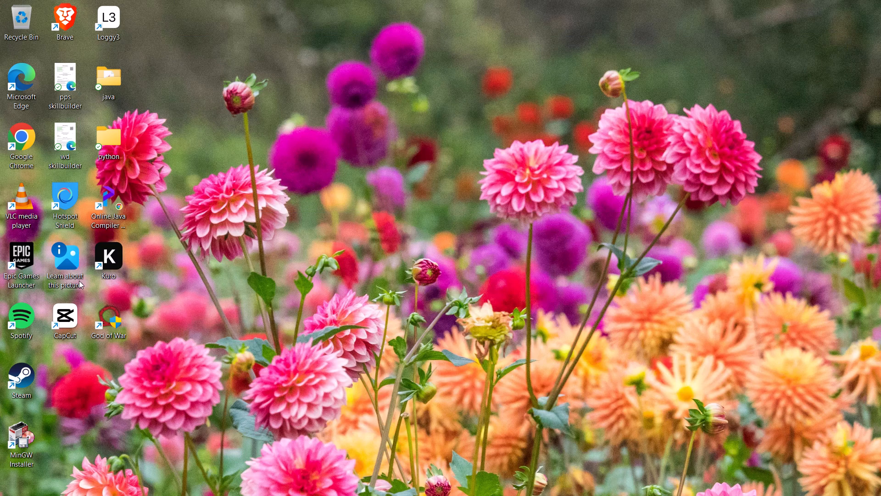
{"action": "double_click", "coordinate": [114, 259]}
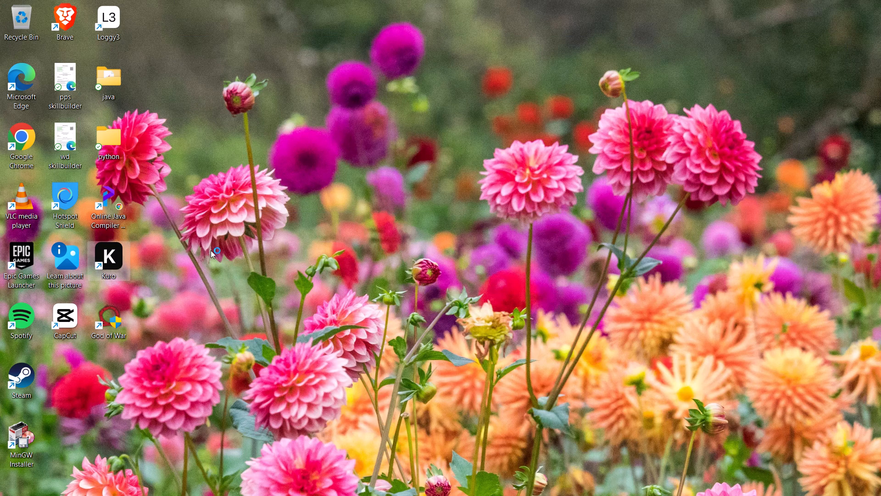
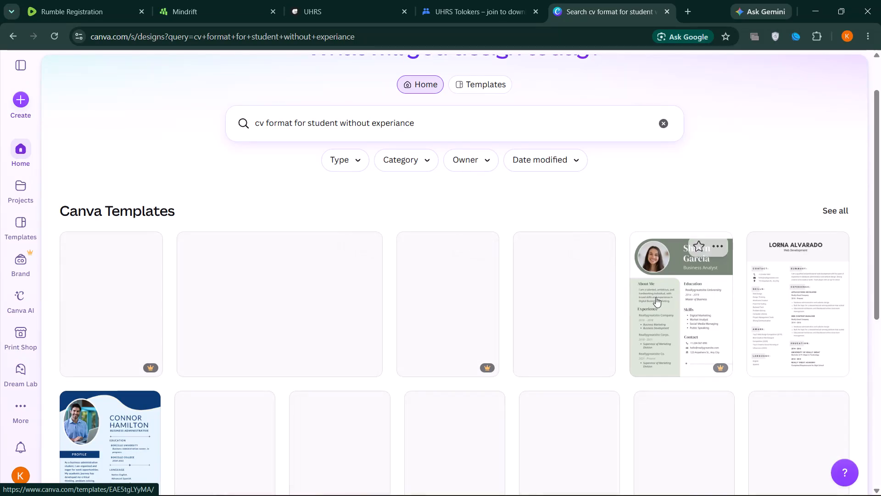
Preview the Lorna Alvarado web developer CV template from the search results.
{"action": "left_click", "coordinate": [769, 317]}
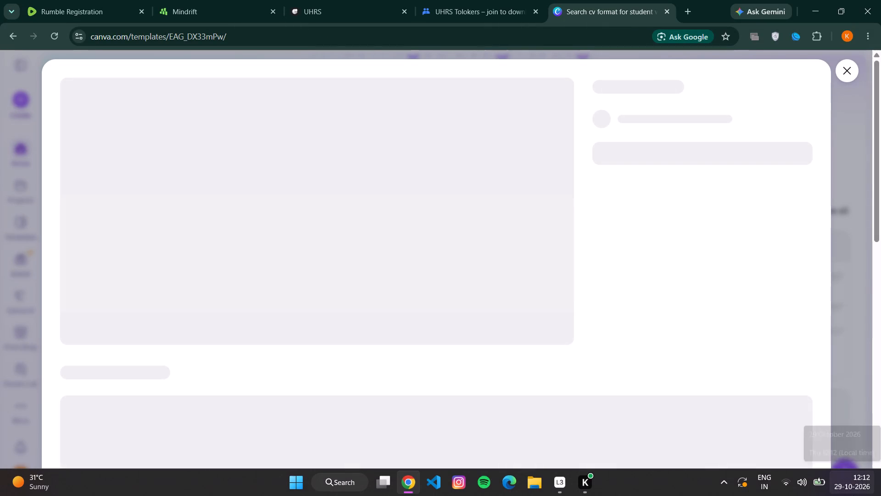
{"action": "left_click", "coordinate": [795, 495]}
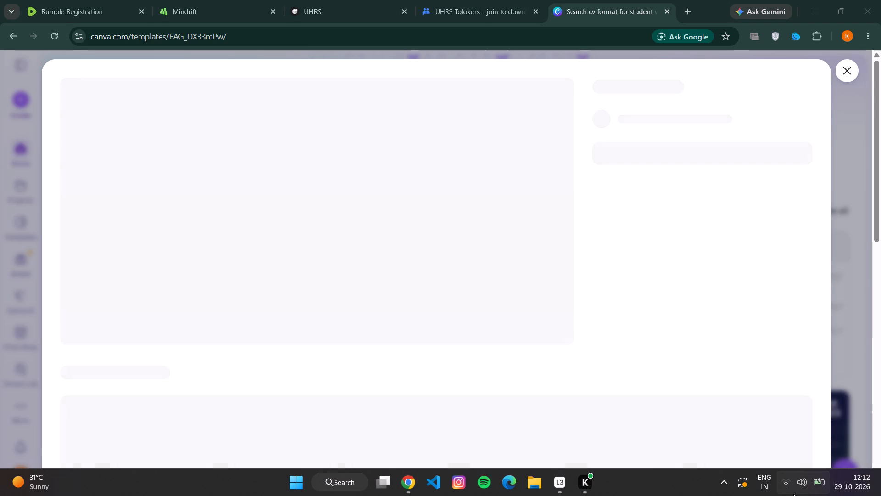
Check the Wi-Fi connection in the list of available networks, and close the quick settings.
{"action": "double_click", "coordinate": [792, 490]}
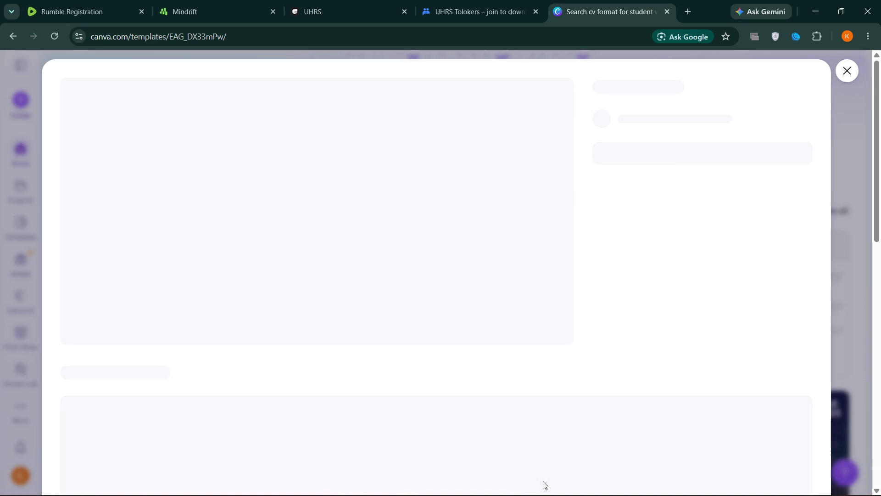
{"action": "left_click", "coordinate": [824, 491]}
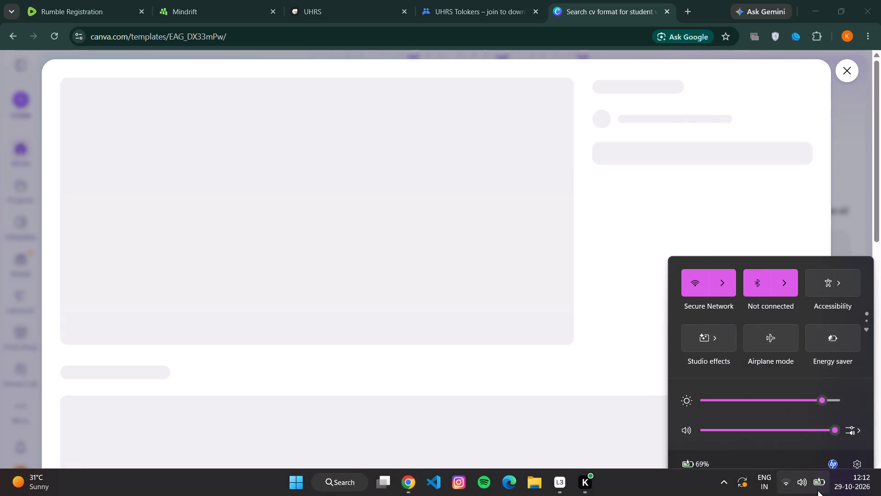
{"action": "left_click", "coordinate": [717, 266]}
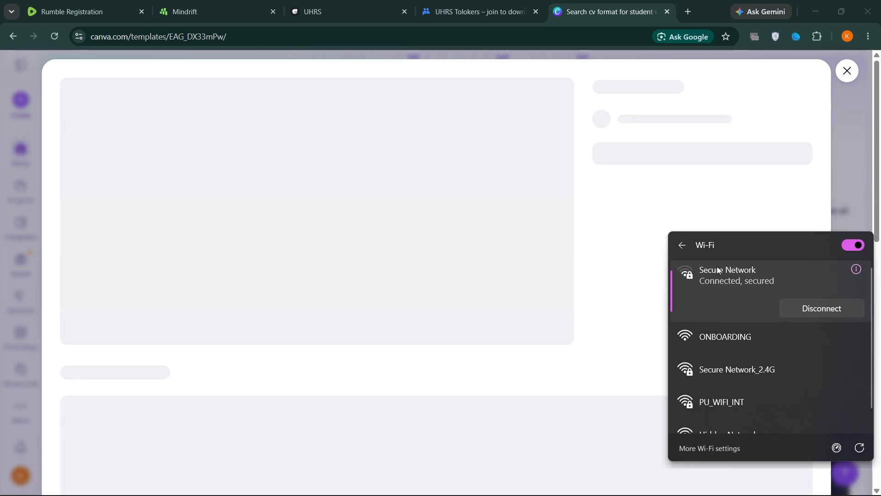
{"action": "left_click", "coordinate": [675, 249]}
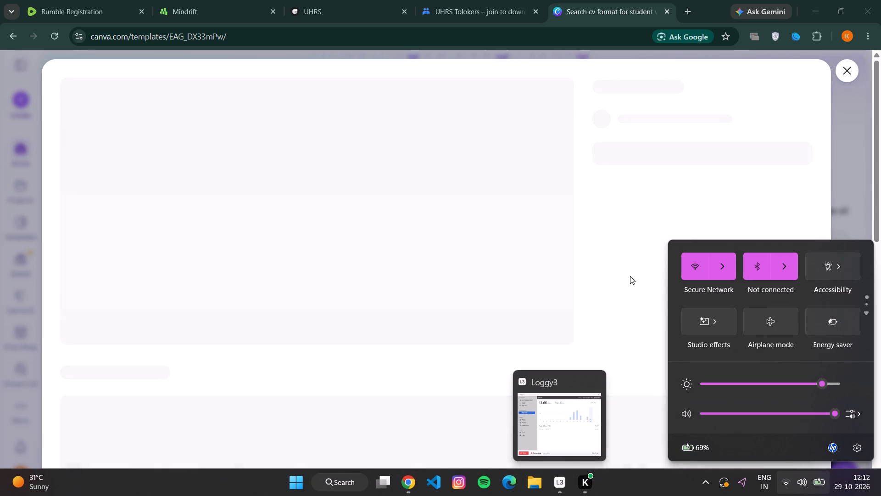
{"action": "left_click", "coordinate": [611, 331]}
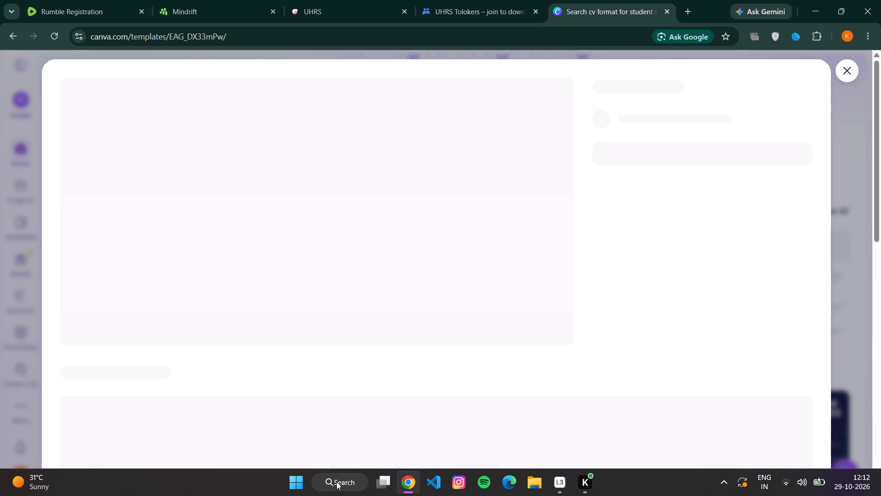
Open Cloudflare One Client from the recent Windows searches, disconnect it, and close its window.
{"action": "left_click", "coordinate": [336, 482]}
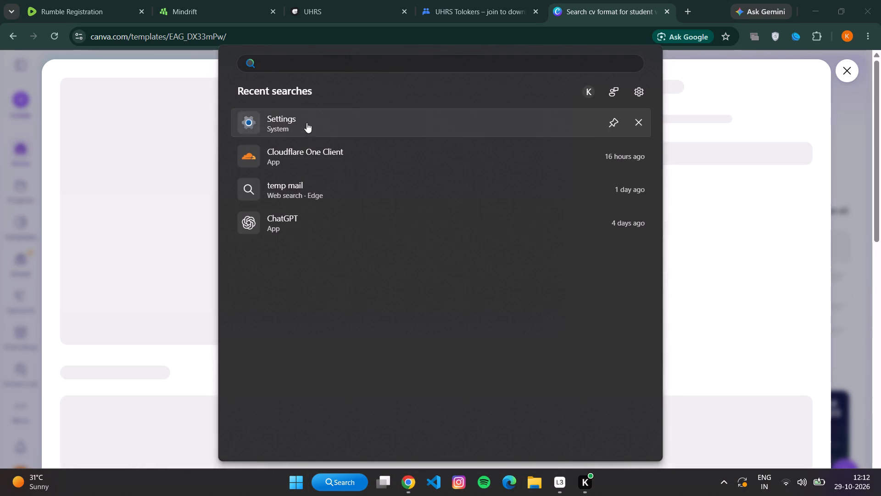
{"action": "left_click", "coordinate": [305, 152]}
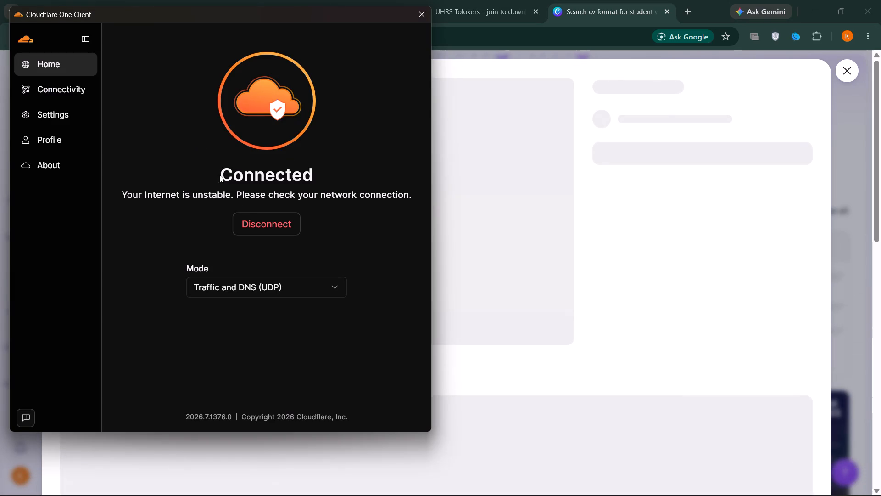
{"action": "left_click", "coordinate": [255, 223]}
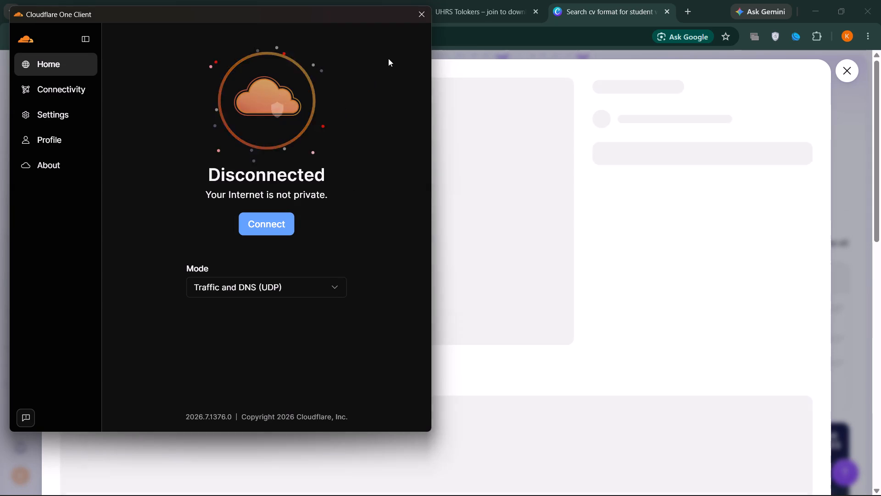
{"action": "left_click", "coordinate": [425, 6]}
{"action": "left_click", "coordinate": [426, 10]}
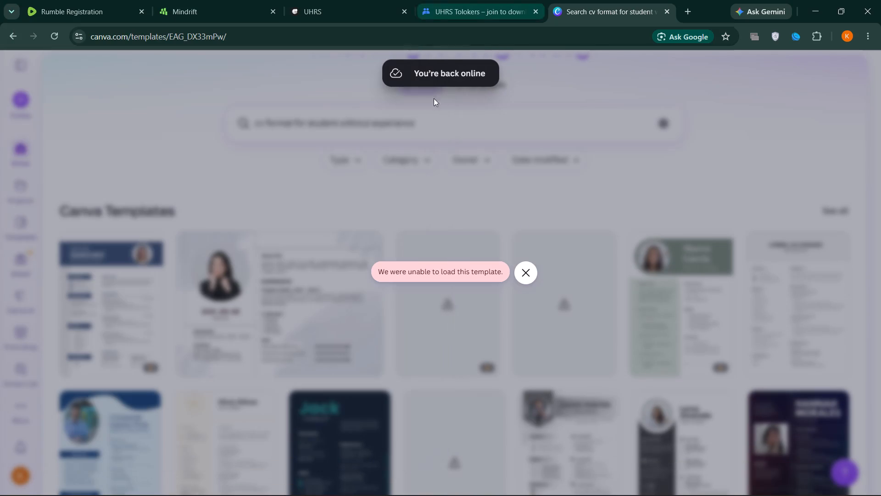
Dismiss the open template preview, retry previewing the Lorna Alvarado web developer CV template, and close it.
{"action": "left_click", "coordinate": [528, 270]}
{"action": "double_click", "coordinate": [756, 277]}
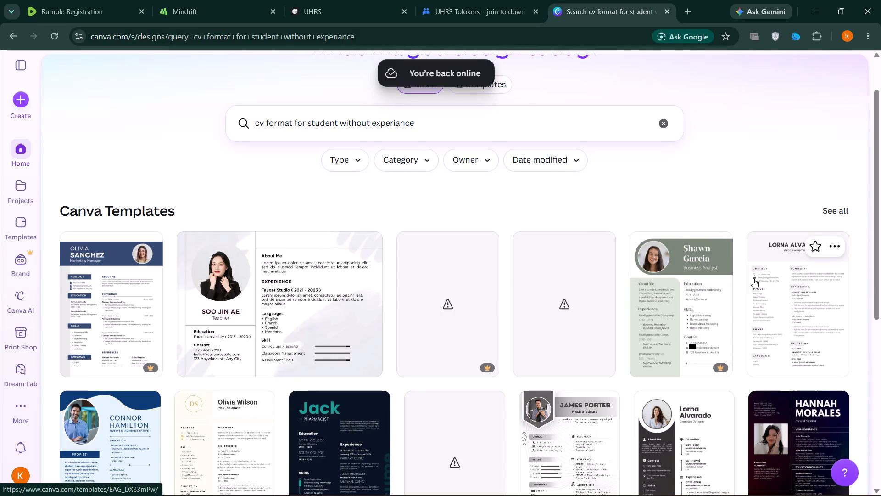
{"action": "left_click", "coordinate": [785, 290]}
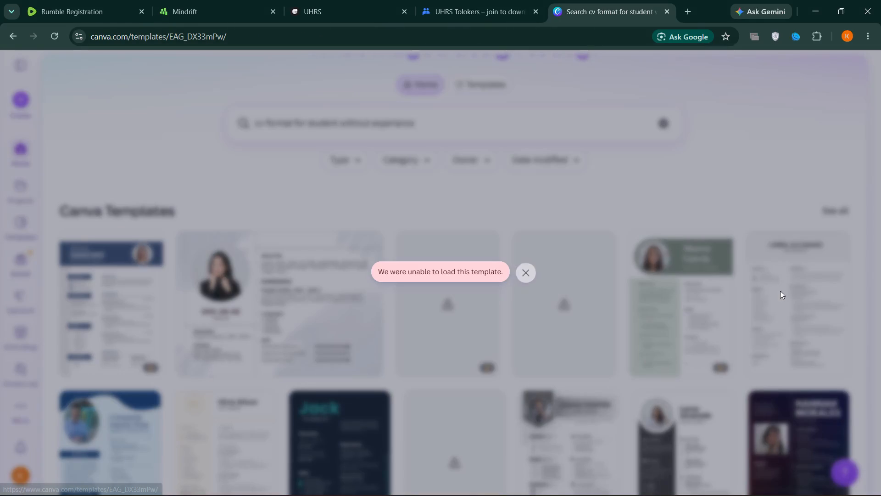
{"action": "left_click", "coordinate": [523, 271]}
Look through the remaining CV templates in the search results and the existing designs below them.
{"action": "scroll", "coordinate": [523, 268], "scroll_direction": "down", "scroll_amount": 2}
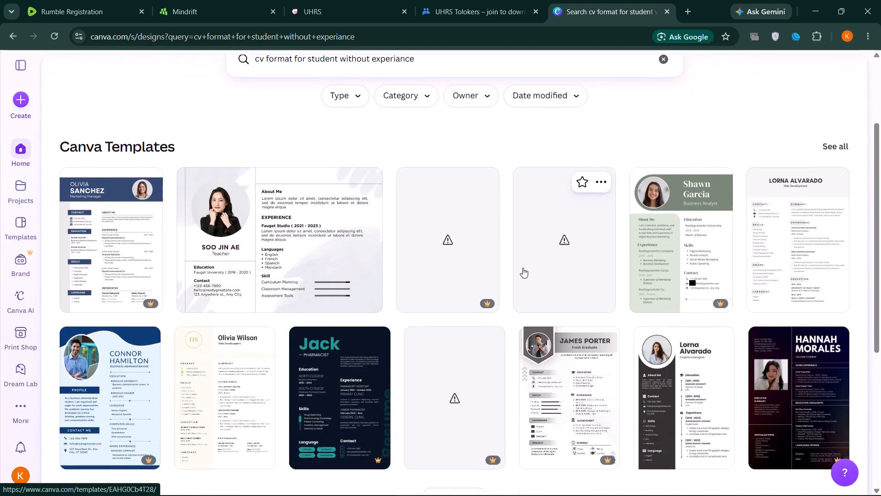
{"action": "scroll", "coordinate": [518, 266], "scroll_direction": "down", "scroll_amount": 1}
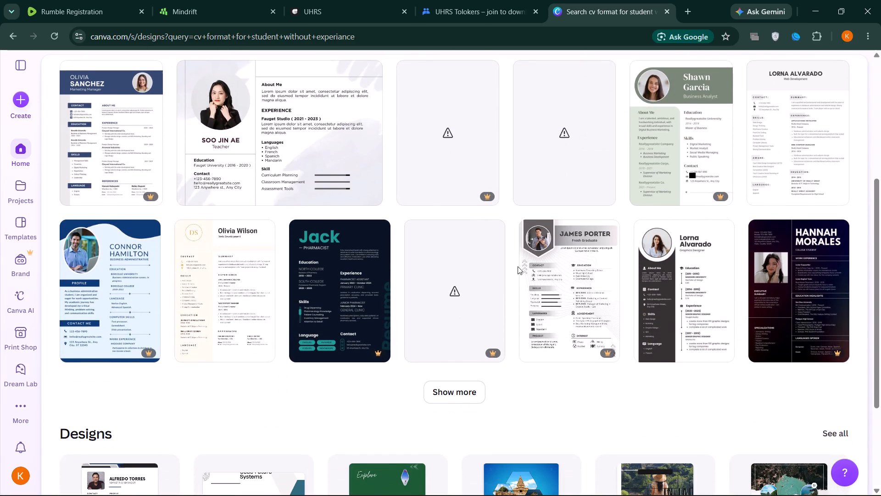
{"action": "scroll", "coordinate": [388, 276], "scroll_direction": "down", "scroll_amount": 6}
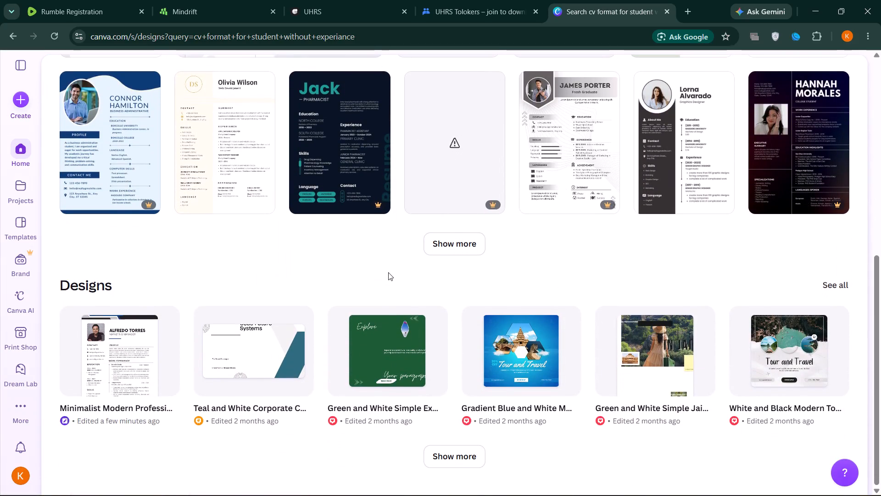
Load two further batches of template results and look over the additional CV designs for a student without experience.
{"action": "left_click", "coordinate": [433, 248]}
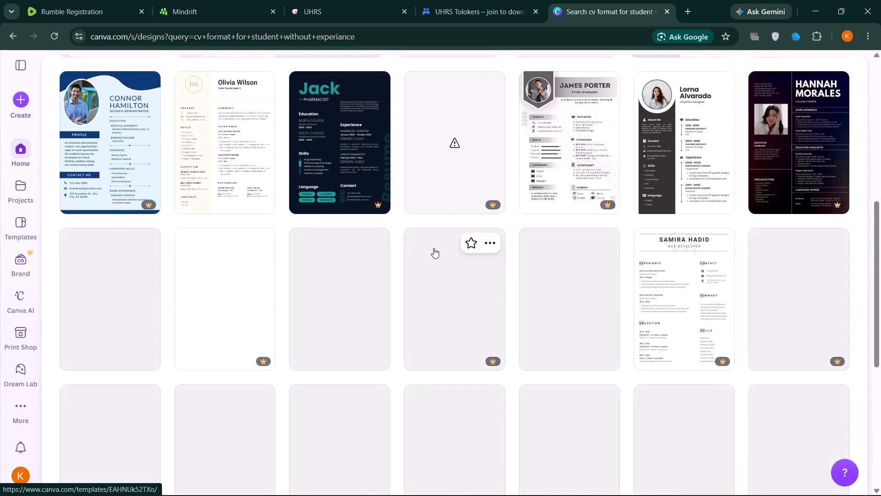
{"action": "scroll", "coordinate": [434, 248], "scroll_direction": "down", "scroll_amount": 1}
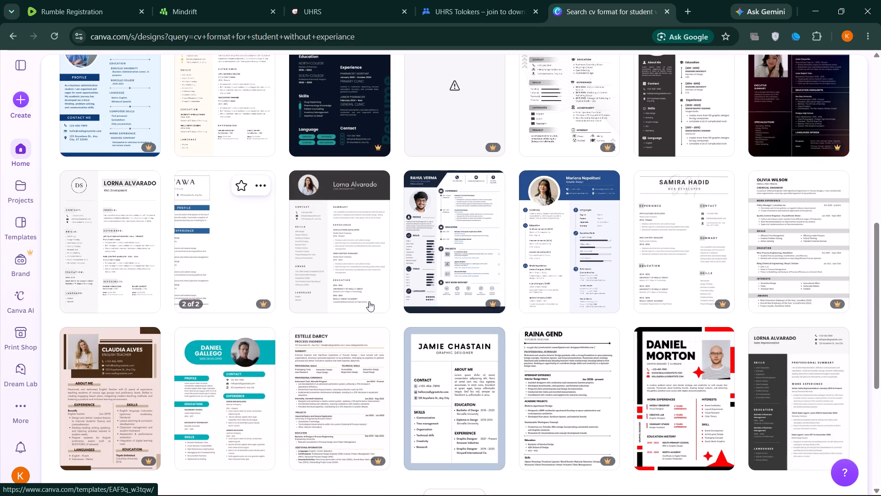
{"action": "scroll", "coordinate": [338, 393], "scroll_direction": "down", "scroll_amount": 5}
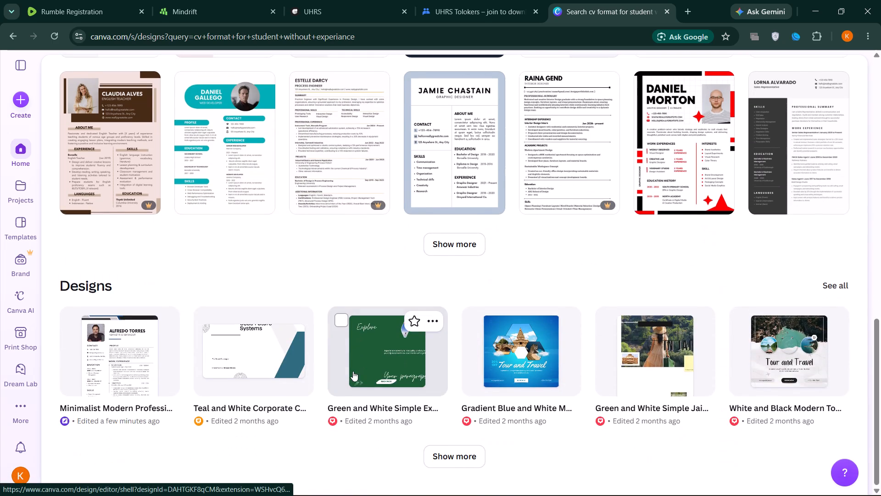
{"action": "scroll", "coordinate": [353, 370], "scroll_direction": "up", "scroll_amount": 2}
{"action": "scroll", "coordinate": [353, 369], "scroll_direction": "down", "scroll_amount": 2}
{"action": "scroll", "coordinate": [353, 368], "scroll_direction": "up", "scroll_amount": 3}
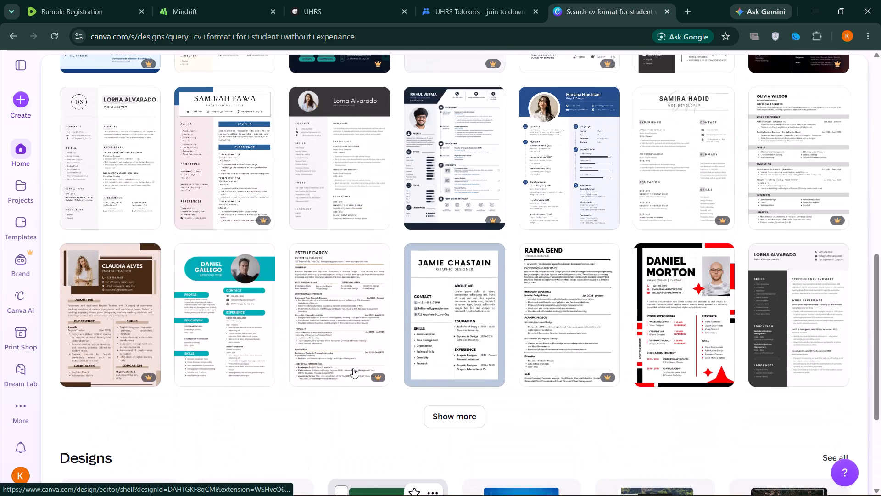
{"action": "left_click", "coordinate": [467, 417]}
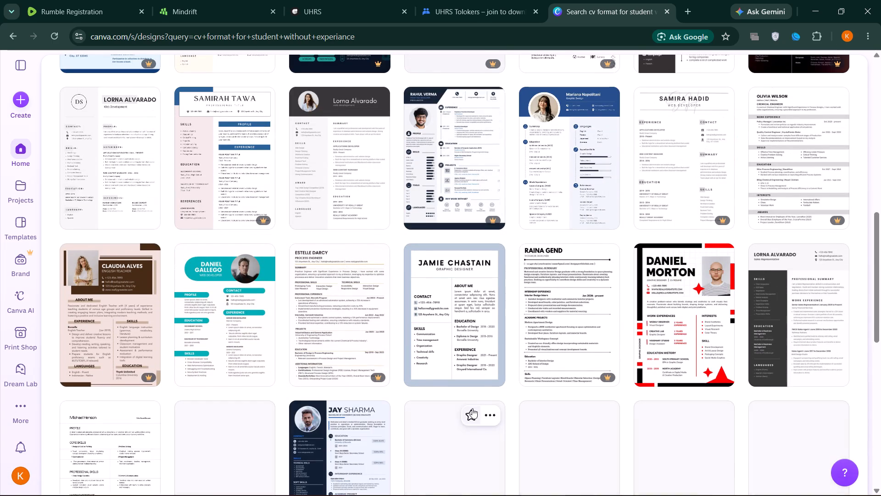
{"action": "scroll", "coordinate": [492, 389], "scroll_direction": "down", "scroll_amount": 3}
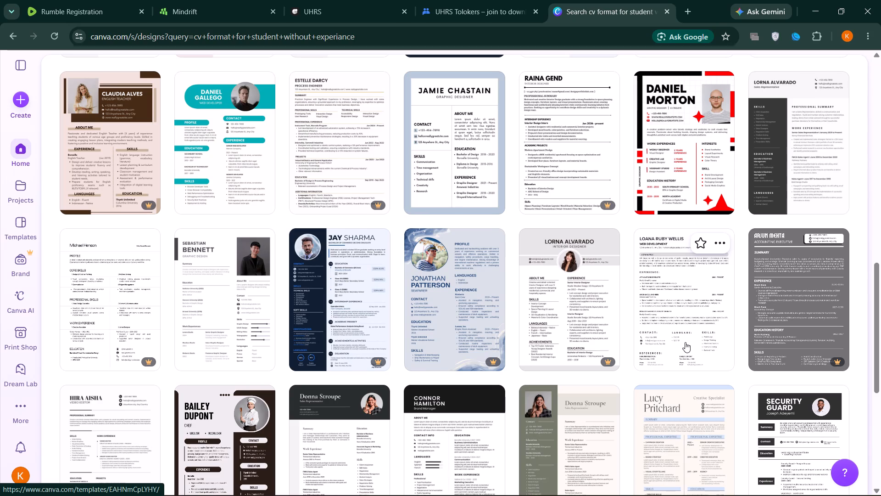
Preview the Black and White Modern Professional CV Resume template and open it for customising.
{"action": "left_click", "coordinate": [685, 342]}
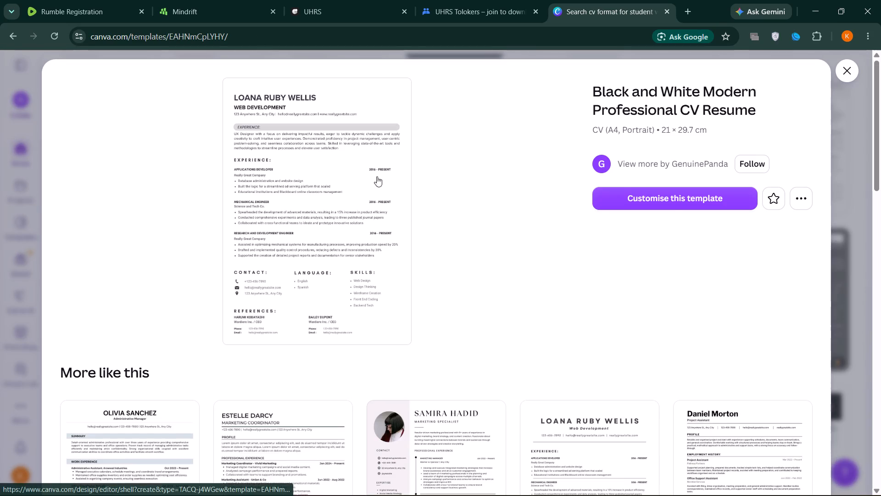
{"action": "left_click", "coordinate": [671, 201]}
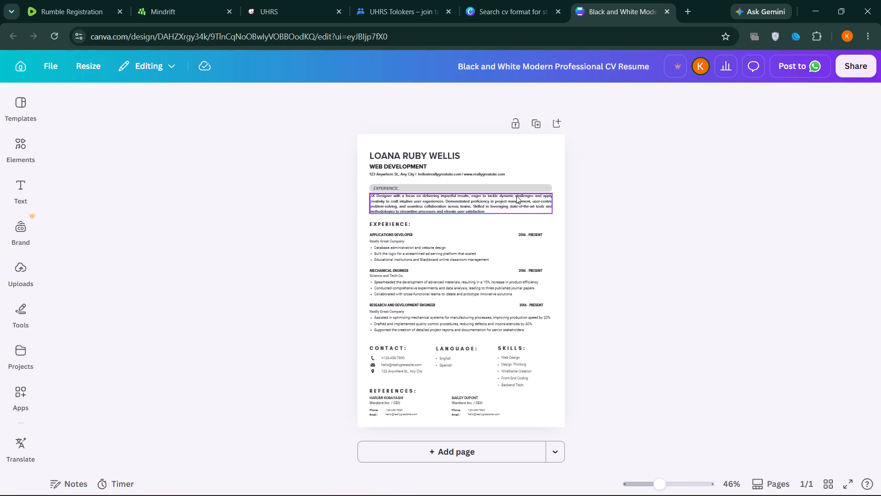
Enlarge the CV page and examine its sections, from the name header down to contact, language and skills.
{"action": "key", "text": "ctrl+plus"}
{"action": "key", "text": "ctrl+plus"}
{"action": "key", "text": "ctrl+plus"}
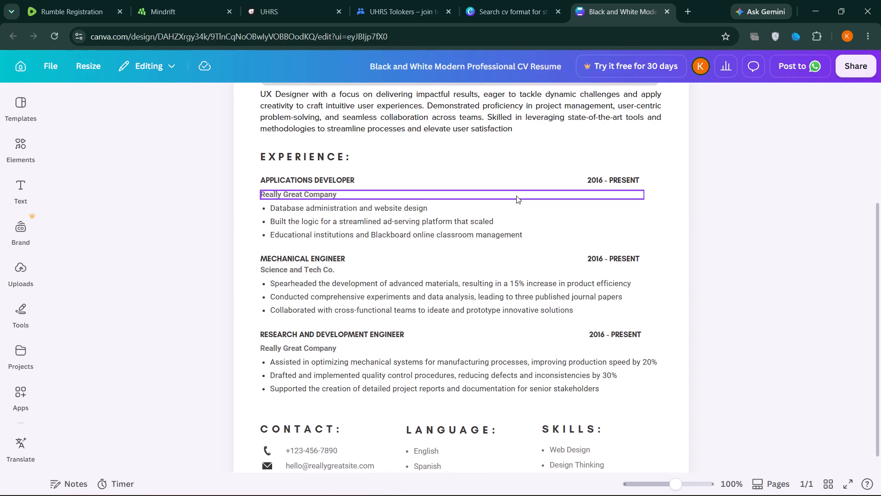
{"action": "key", "text": "ctrl+plus"}
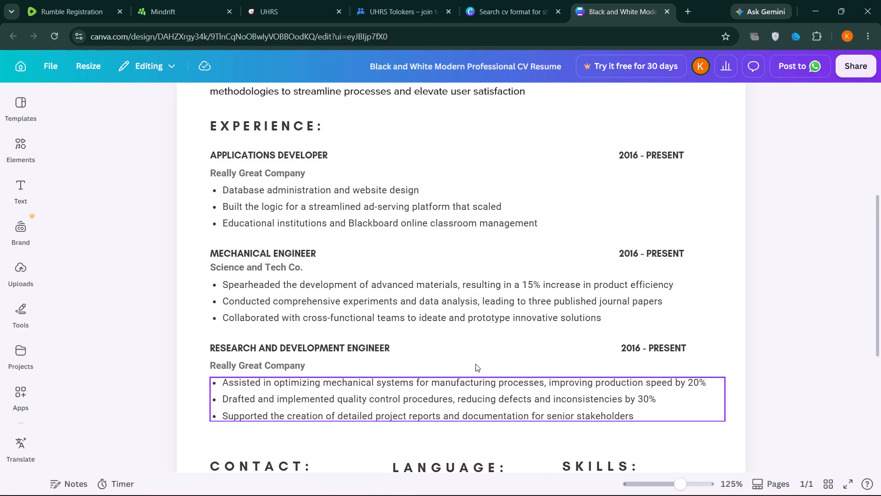
{"action": "scroll", "coordinate": [476, 356], "scroll_direction": "up", "scroll_amount": 2}
{"action": "scroll", "coordinate": [178, 341], "scroll_direction": "down", "scroll_amount": 1}
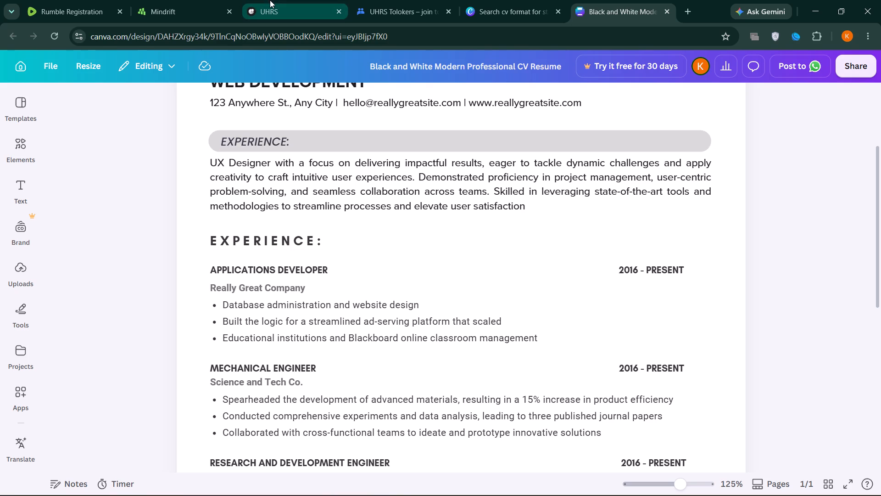
{"action": "scroll", "coordinate": [259, 289], "scroll_direction": "up", "scroll_amount": 3}
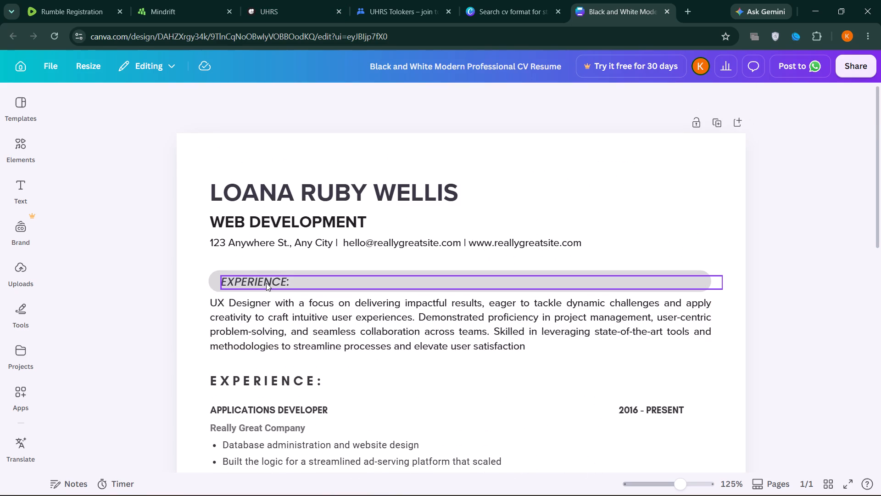
{"action": "scroll", "coordinate": [266, 283], "scroll_direction": "down", "scroll_amount": 3}
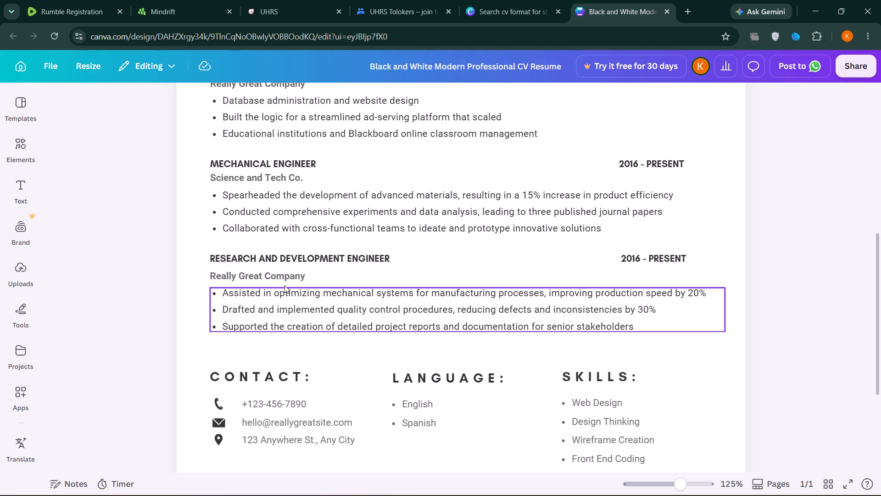
{"action": "scroll", "coordinate": [284, 285], "scroll_direction": "up", "scroll_amount": 3}
{"action": "scroll", "coordinate": [285, 286], "scroll_direction": "down", "scroll_amount": 1}
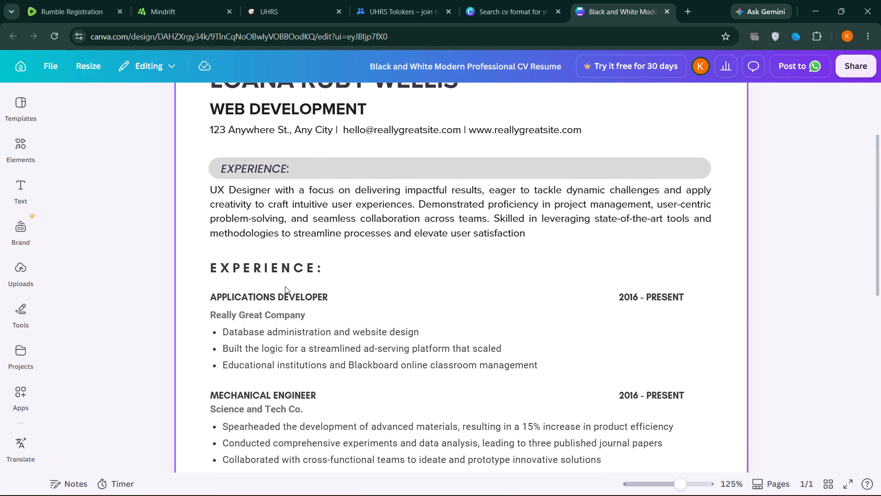
Replace the word in the Experience heading above the job entries with "education", keeping the colon.
{"action": "left_click", "coordinate": [312, 259]}
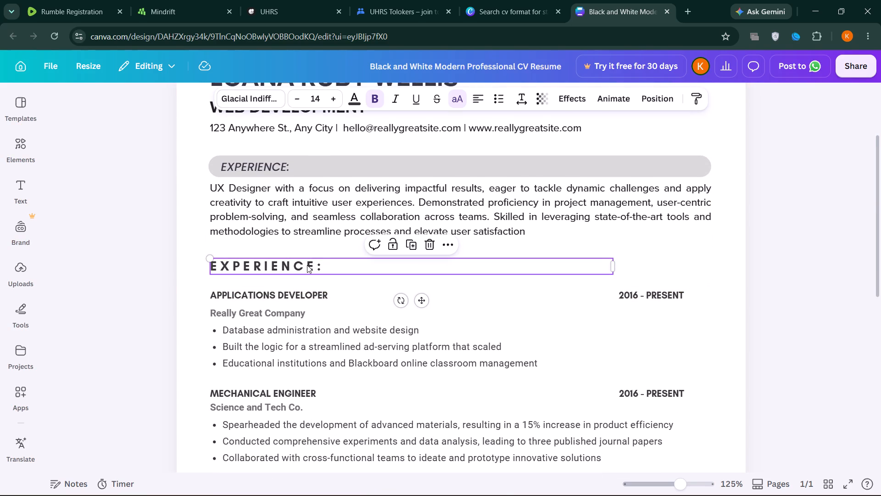
{"action": "double_click", "coordinate": [307, 265]}
{"action": "left_click", "coordinate": [312, 267]}
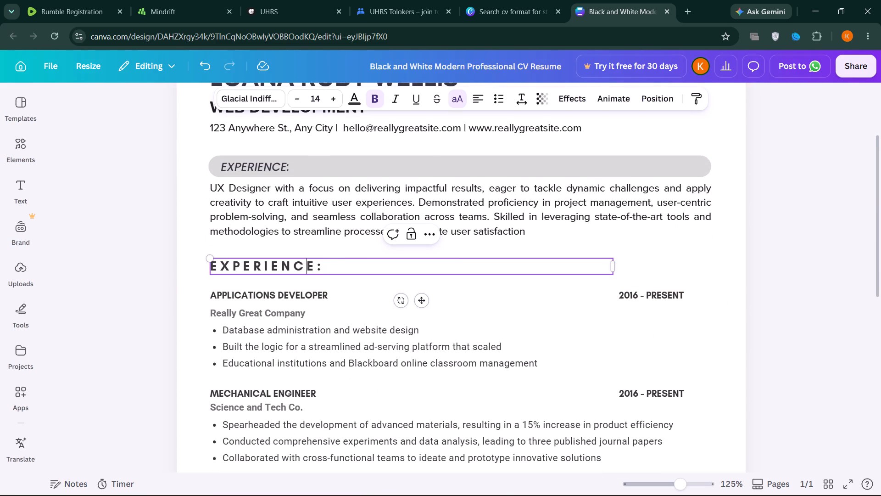
{"action": "left_click", "coordinate": [311, 268]}
{"action": "double_click", "coordinate": [311, 268]}
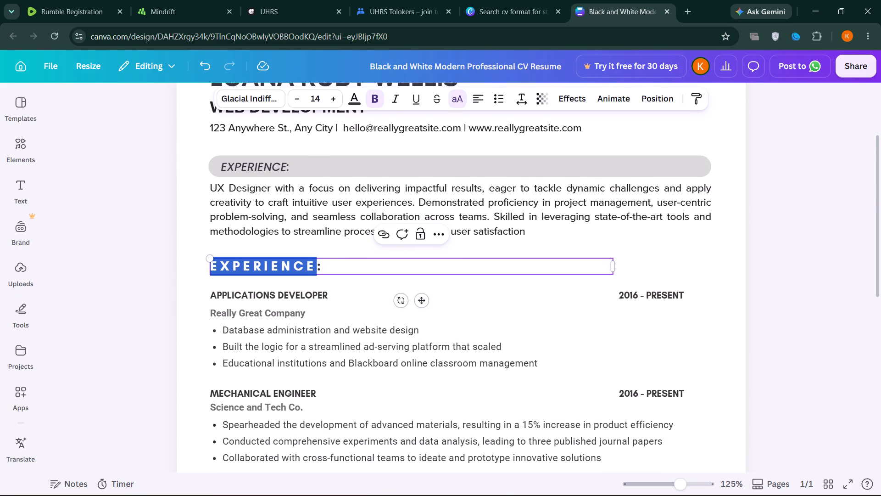
{"action": "left_click", "coordinate": [316, 268]}
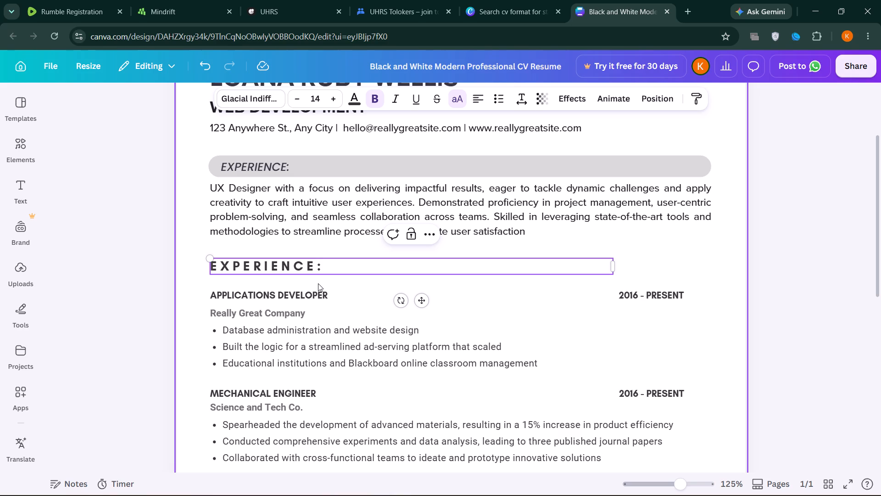
{"action": "key", "text": "BackSpace"}
{"action": "key", "text": "BackSpace"}
{"action": "key", "text": "BackSpace"}
{"action": "key", "text": "BackSpace"}
{"action": "key", "text": "BackSpace"}
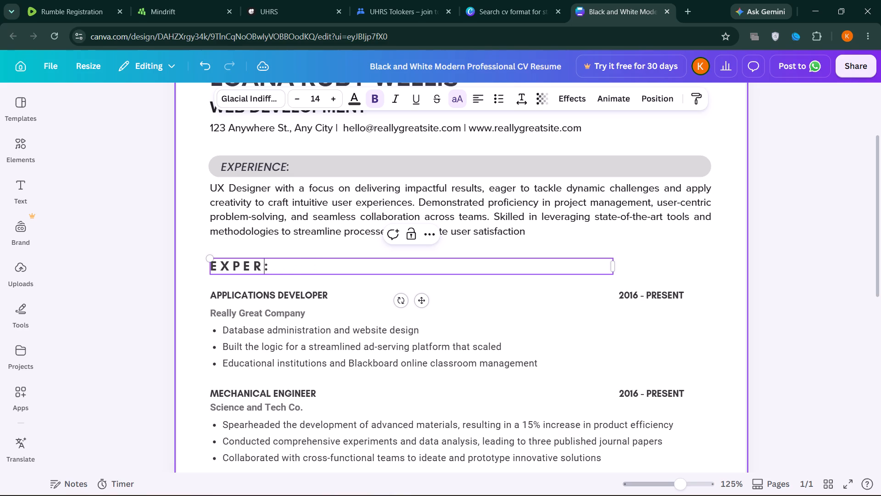
{"action": "key", "text": "BackSpace"}
{"action": "key", "text": "BackSpace"}
{"action": "key", "text": "BackSpace"}
{"action": "key", "text": "BackSpace"}
{"action": "key", "text": "BackSpace"}
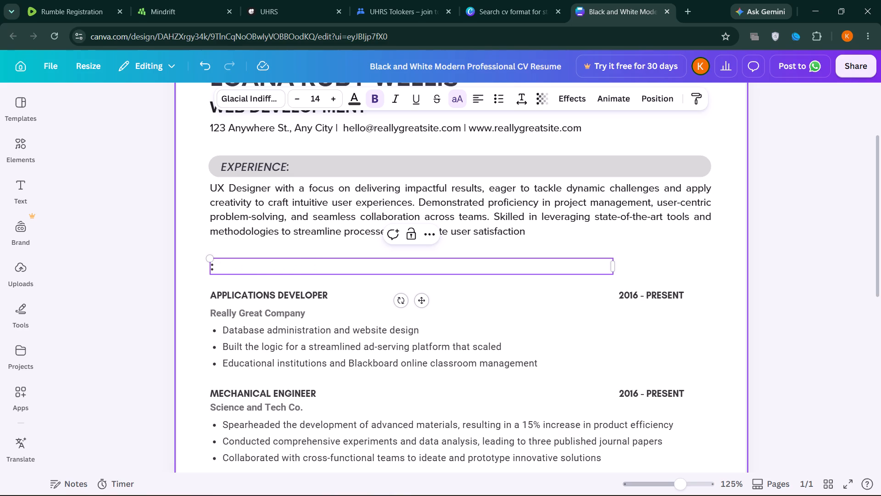
{"action": "key", "text": "e"}
{"action": "type", "text": "ducation"}
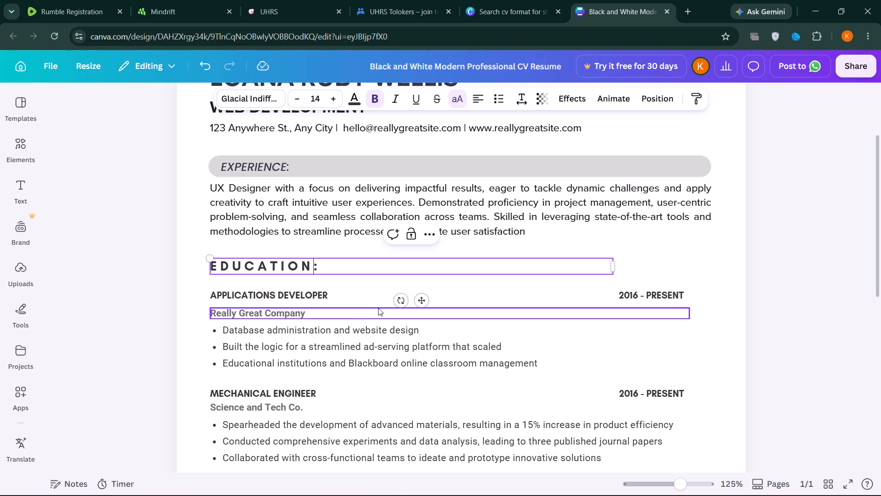
Move the Applications Developer line with its dates up to just beneath the Education heading.
{"action": "left_click", "coordinate": [368, 294]}
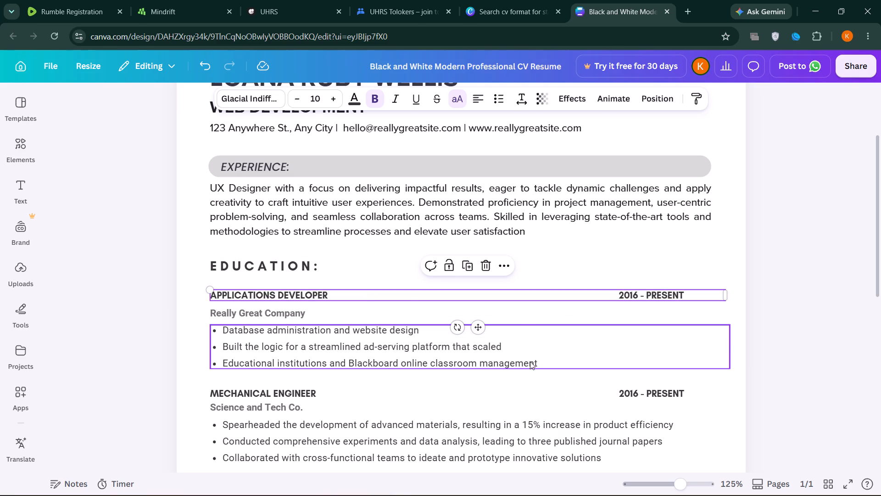
{"action": "left_click", "coordinate": [348, 277]}
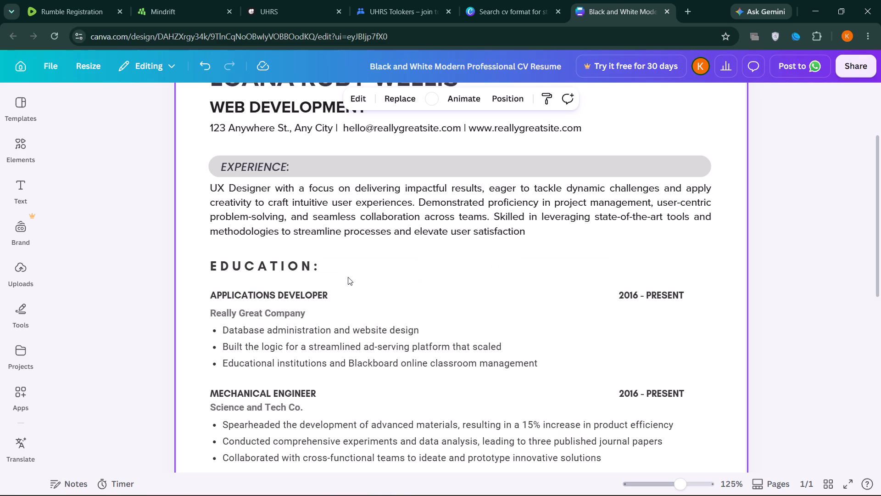
{"action": "left_click", "coordinate": [368, 291]}
{"action": "left_click_drag", "start_coordinate": [368, 291], "coordinate": [368, 289]}
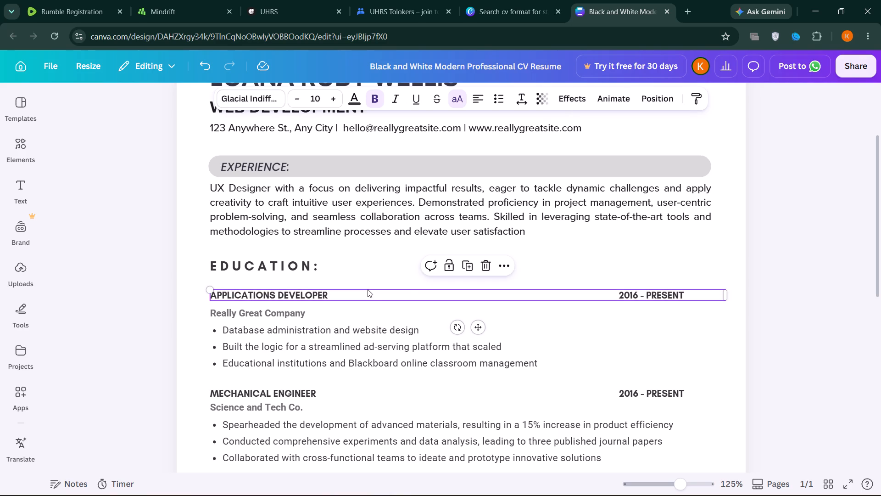
{"action": "left_click_drag", "start_coordinate": [368, 289], "coordinate": [368, 276]}
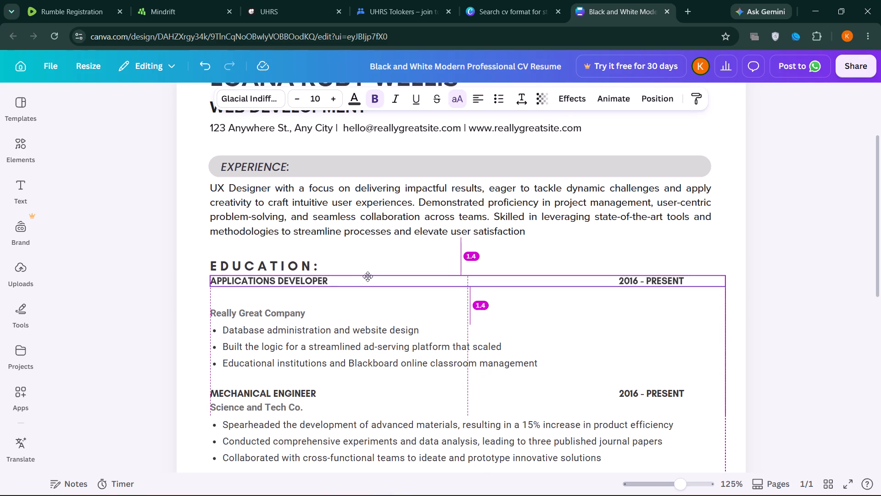
{"action": "left_click_drag", "start_coordinate": [368, 276], "coordinate": [368, 277]}
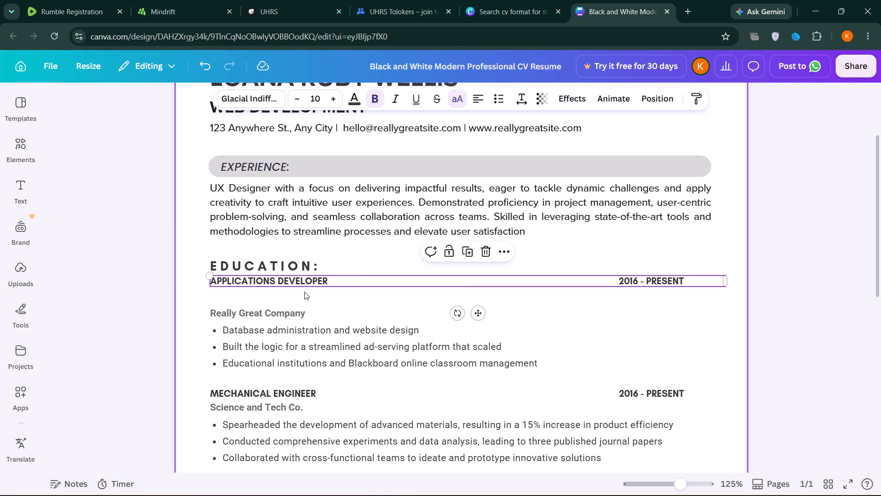
Move the Education heading up close to the summary paragraph, and bring the Applications Developer line up directly under it.
{"action": "left_click_drag", "start_coordinate": [293, 259], "coordinate": [295, 248]}
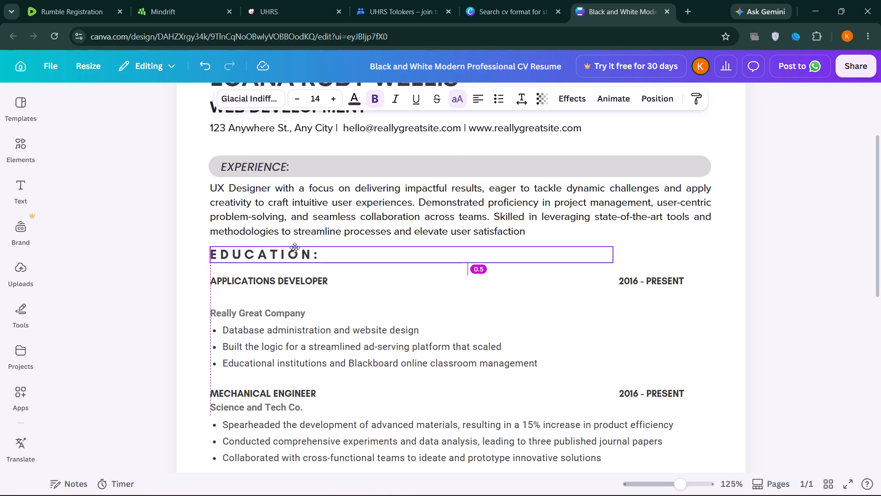
{"action": "left_click_drag", "start_coordinate": [295, 248], "coordinate": [295, 246]}
{"action": "left_click", "coordinate": [295, 246]}
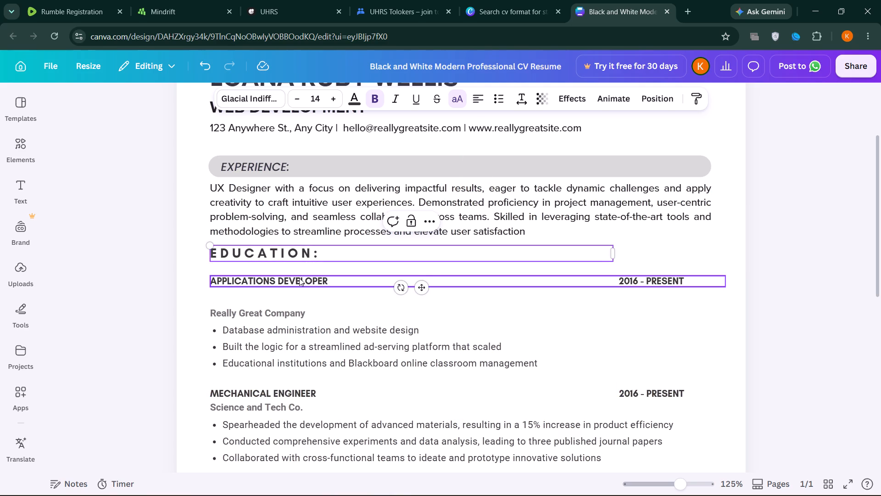
{"action": "left_click_drag", "start_coordinate": [299, 278], "coordinate": [300, 267]}
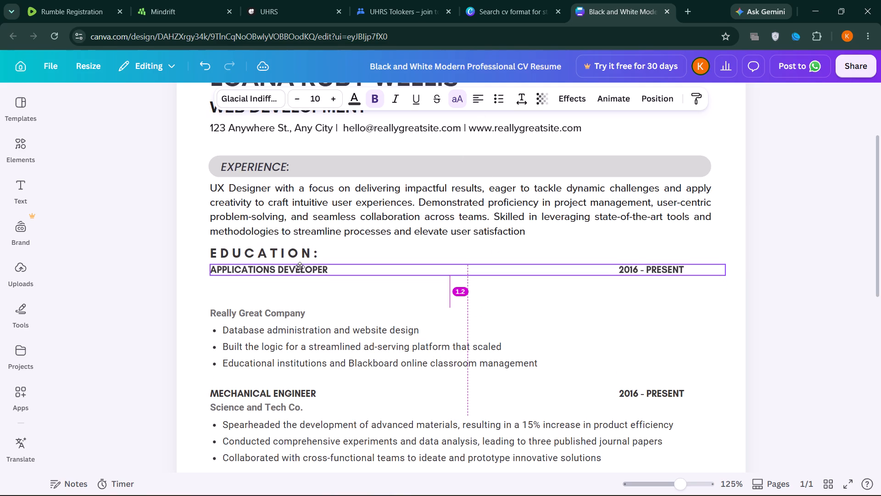
{"action": "left_click_drag", "start_coordinate": [300, 267], "coordinate": [298, 269]}
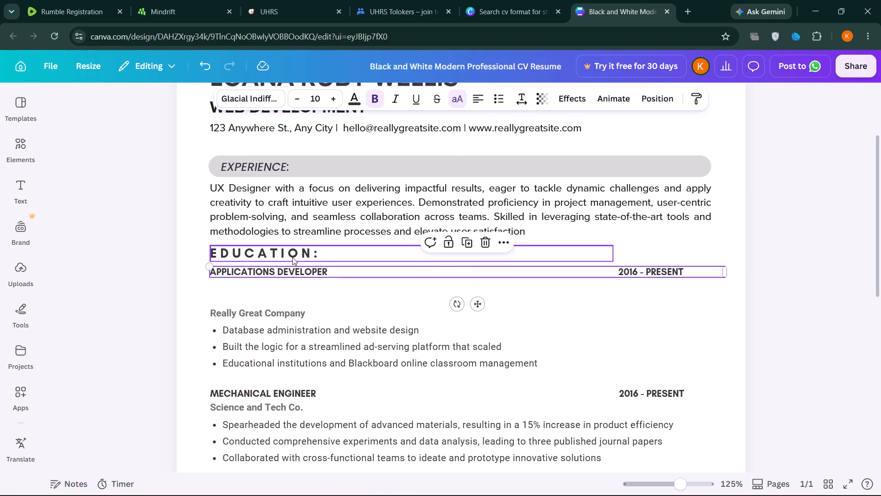
{"action": "left_click", "coordinate": [292, 257]}
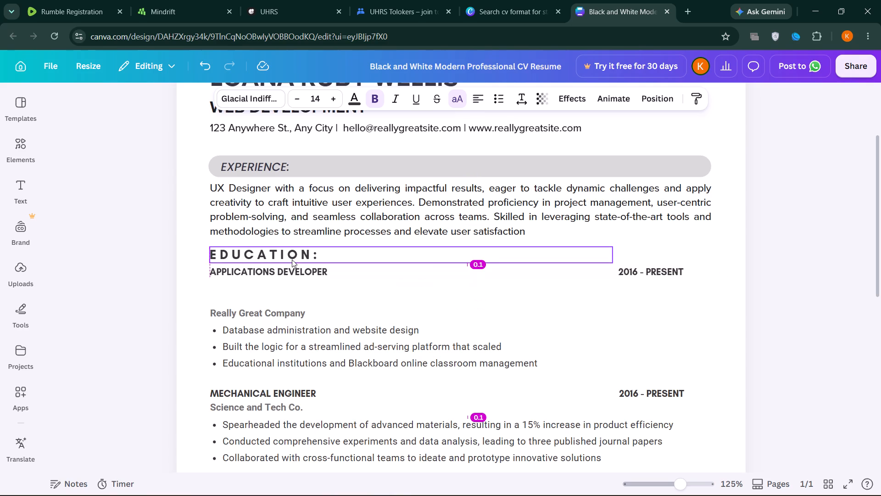
{"action": "left_click", "coordinate": [292, 259]}
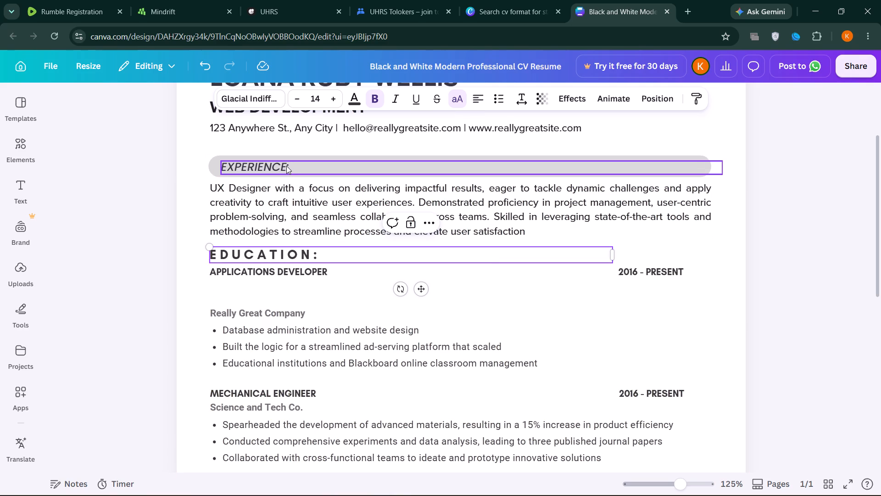
Replace the word Experience in the grey heading bar above the summary paragraph with "professional summary", keeping the colon.
{"action": "left_click", "coordinate": [286, 166]}
{"action": "key", "text": "Left"}
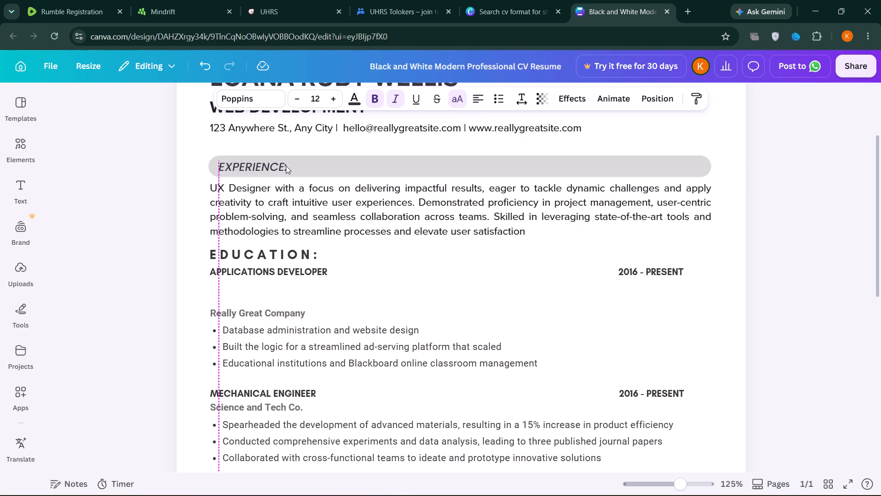
{"action": "key", "text": "Right"}
{"action": "key", "text": "Left"}
{"action": "key", "text": "Left"}
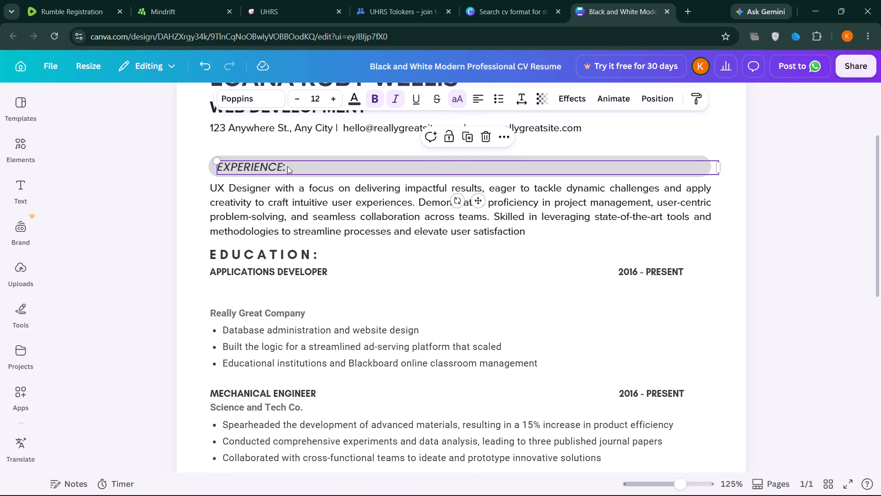
{"action": "left_click", "coordinate": [301, 169]}
{"action": "left_click", "coordinate": [301, 169]}
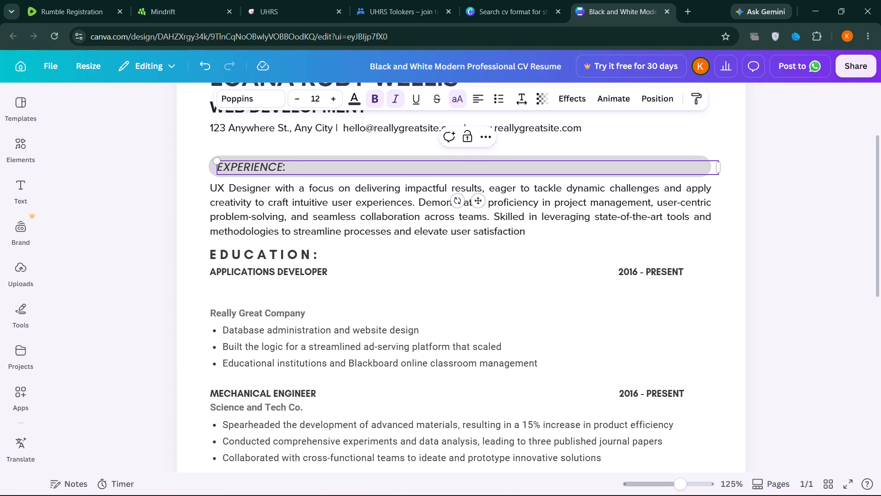
{"action": "left_click", "coordinate": [281, 169]}
{"action": "key", "text": "BackSpace"}
{"action": "key", "text": "BackSpace"}
{"action": "key", "text": "BackSpace"}
{"action": "key", "text": "BackSpace"}
{"action": "key", "text": "BackSpace"}
{"action": "key", "text": "BackSpace"}
{"action": "key", "text": "BackSpace"}
{"action": "key", "text": "BackSpace"}
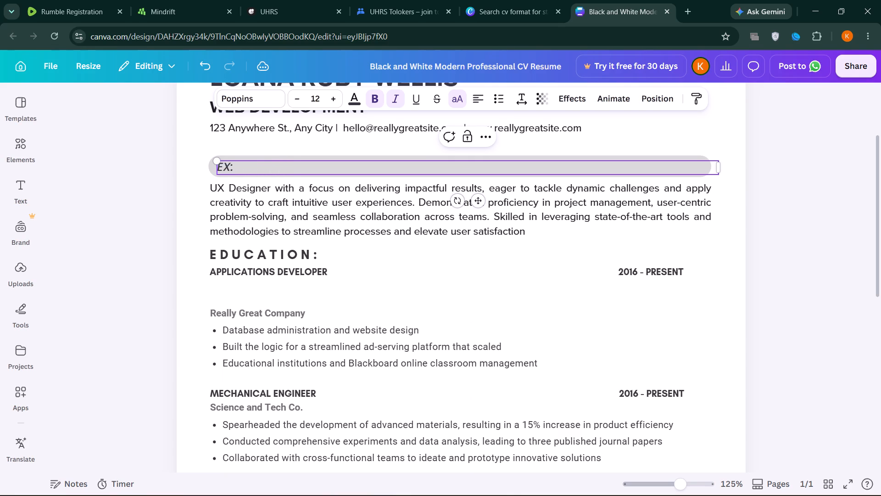
{"action": "key", "text": "BackSpace"}
{"action": "key", "text": "BackSpace"}
{"action": "type", "text": "pro"}
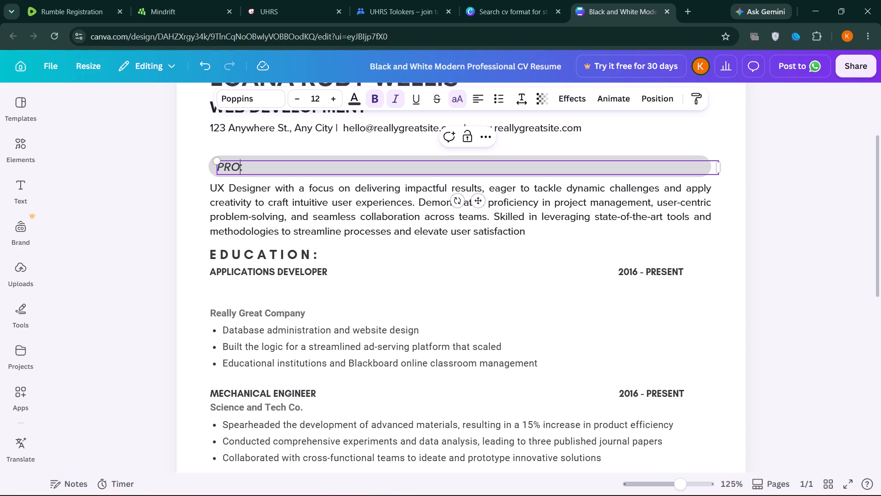
{"action": "type", "text": "fe"}
{"action": "type", "text": "ssio"}
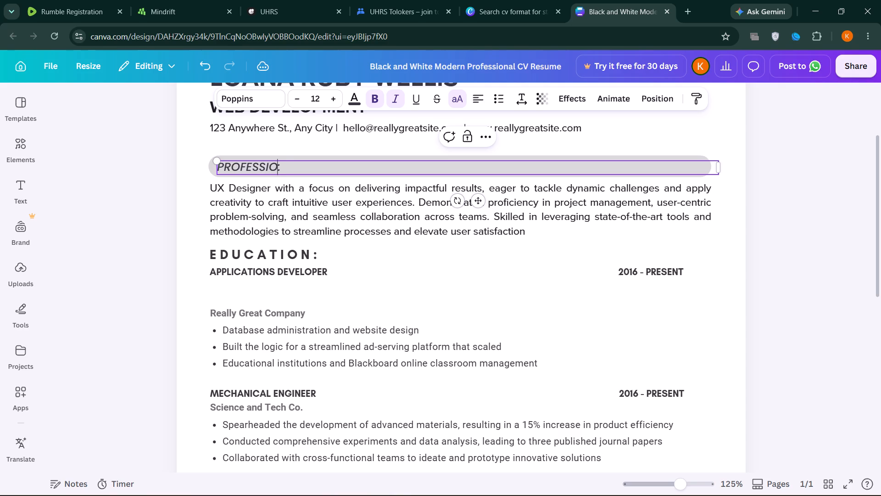
{"action": "type", "text": "na"}
{"action": "type", "text": "l"}
{"action": "key", "text": "space"}
{"action": "type", "text": "summ"}
{"action": "type", "text": "ary"}
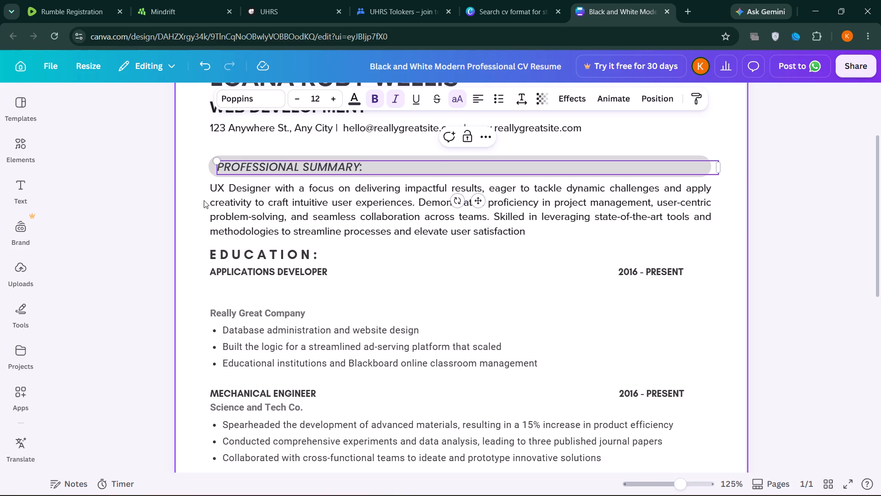
Delete all the UX Designer placeholder text beneath the Professional Summary heading, keeping its empty text box ready for editing.
{"action": "left_click", "coordinate": [211, 190]}
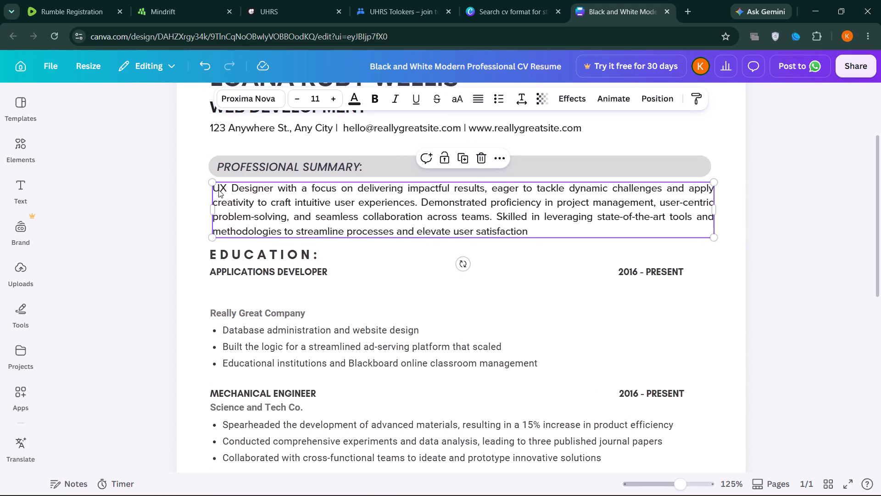
{"action": "left_click", "coordinate": [218, 190]}
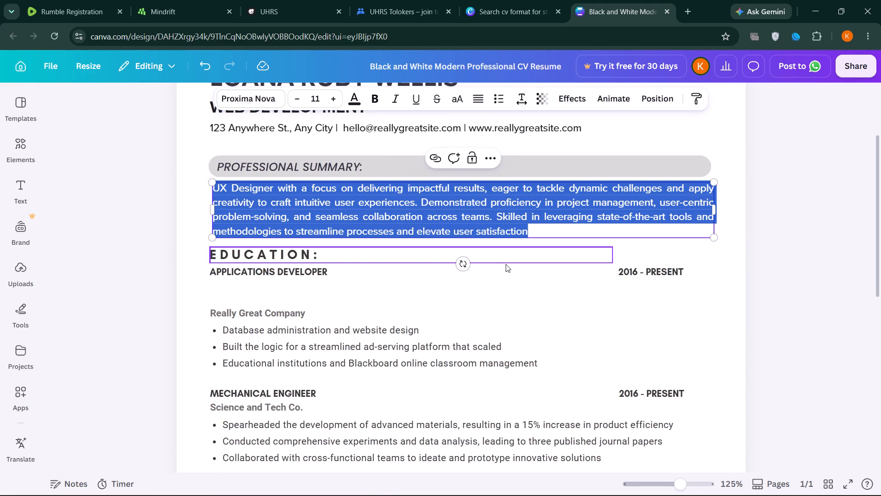
{"action": "key", "text": "BackSpace"}
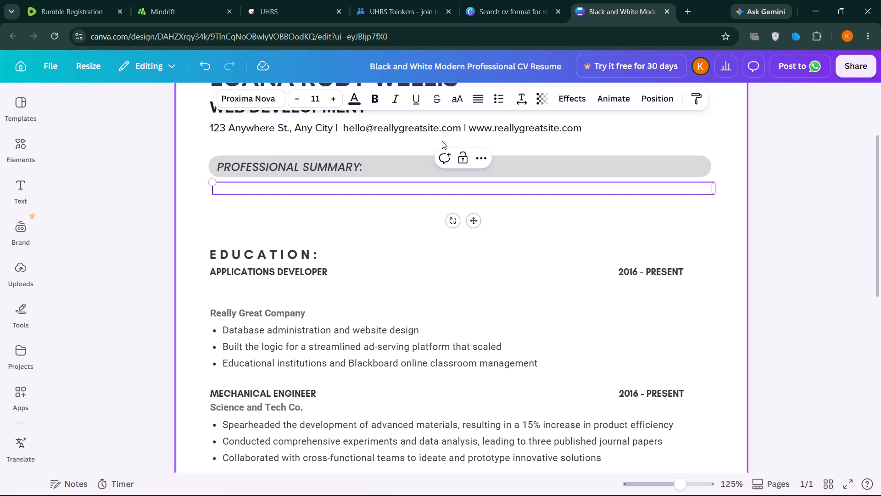
{"action": "left_click", "coordinate": [371, 186]}
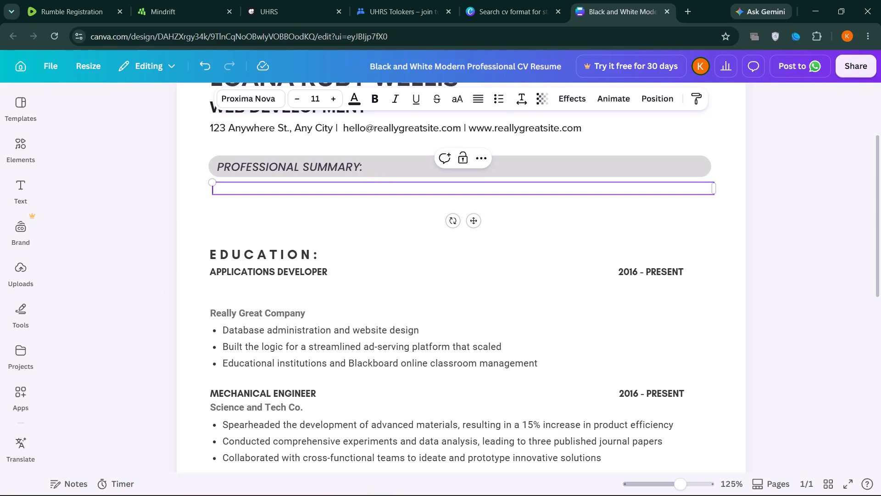
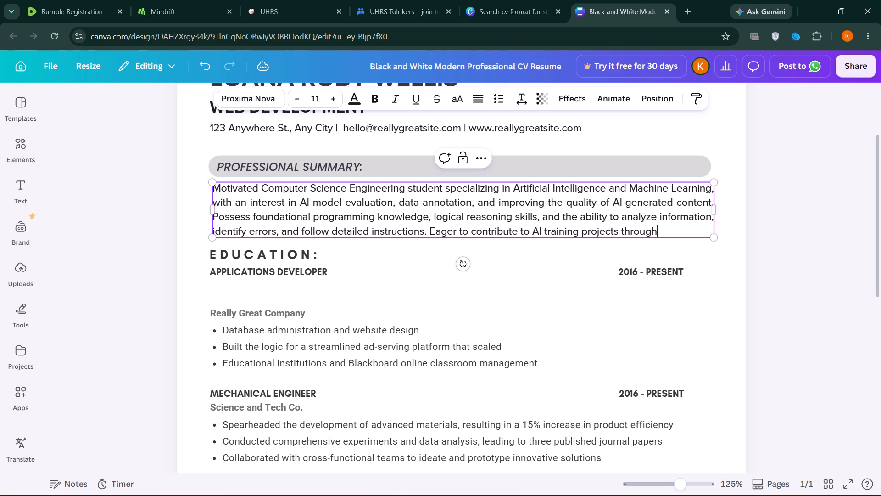
Finish the summary paragraph so it ends "through accurate evaluation, structured feedback, research, and continuous learning.".
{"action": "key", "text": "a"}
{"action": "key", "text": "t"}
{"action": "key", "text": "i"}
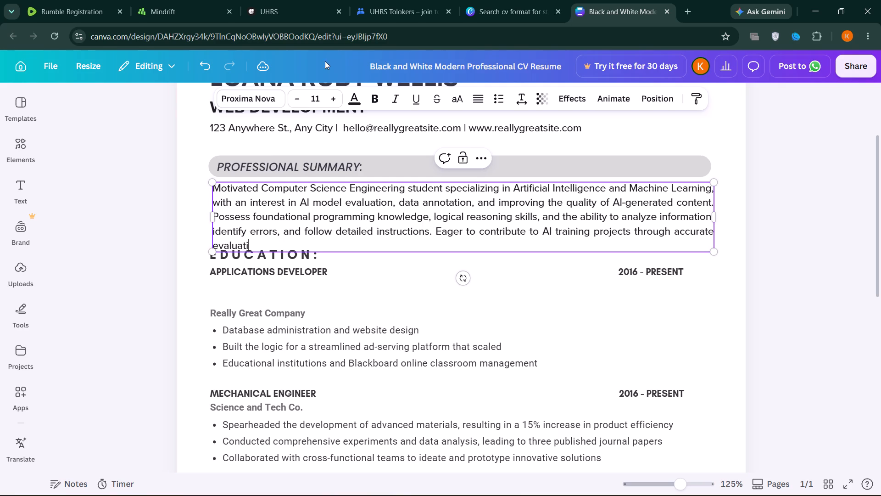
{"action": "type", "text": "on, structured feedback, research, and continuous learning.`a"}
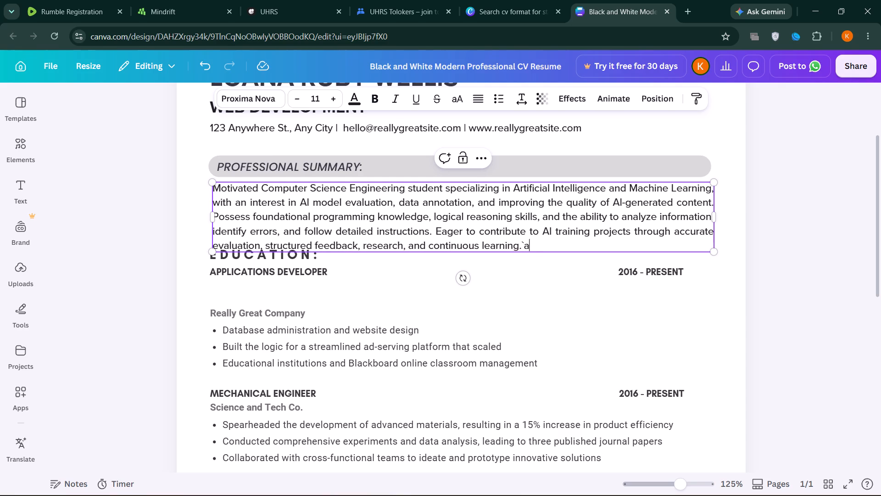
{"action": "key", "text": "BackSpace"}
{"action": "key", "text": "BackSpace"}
Move the Education heading down clear of the summary paragraph's last line, and shift the Applications Developer line down just beneath it.
{"action": "left_click", "coordinate": [277, 255]}
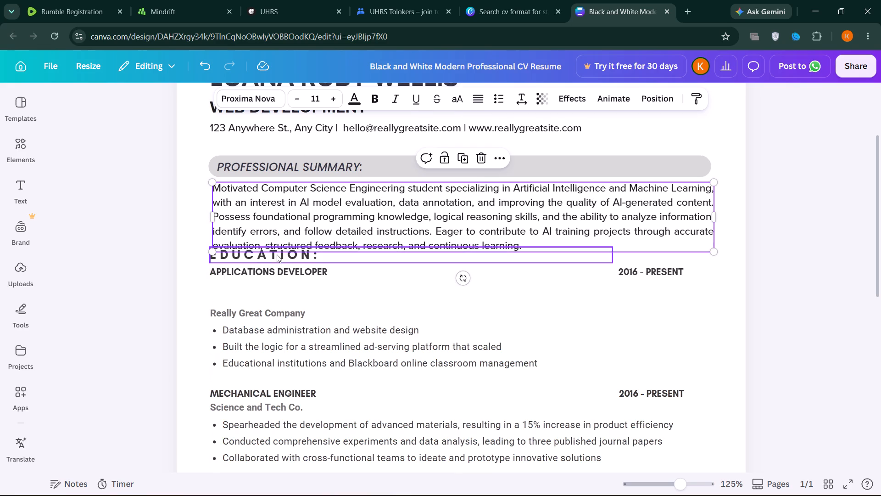
{"action": "left_click_drag", "start_coordinate": [314, 261], "coordinate": [312, 299]}
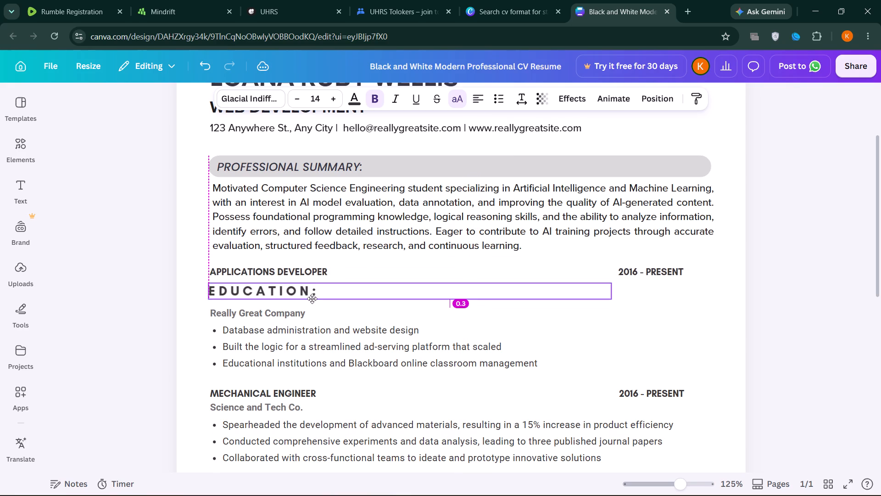
{"action": "left_click_drag", "start_coordinate": [312, 299], "coordinate": [313, 287]}
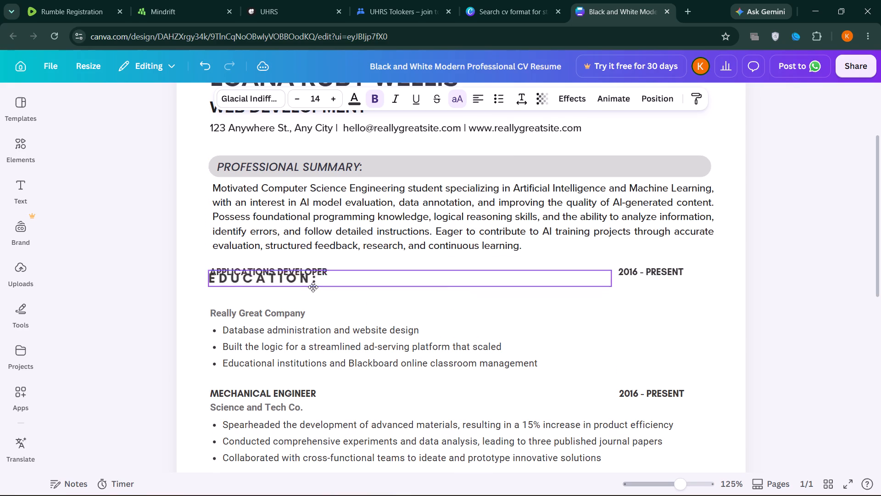
{"action": "left_click_drag", "start_coordinate": [313, 287], "coordinate": [315, 269]}
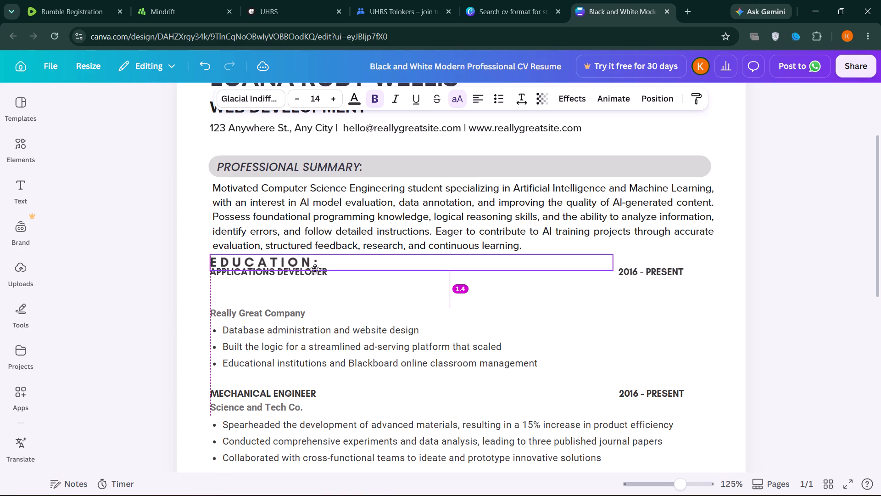
{"action": "left_click_drag", "start_coordinate": [315, 269], "coordinate": [315, 268]}
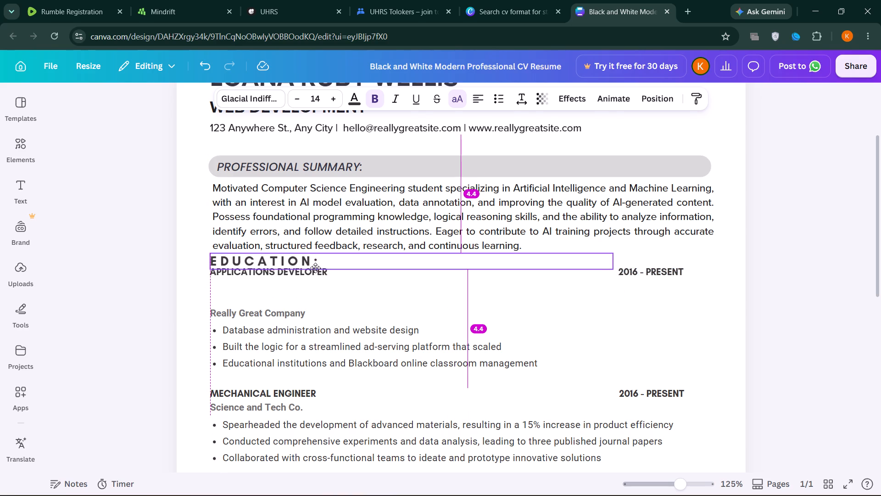
{"action": "left_click_drag", "start_coordinate": [315, 268], "coordinate": [313, 268]}
{"action": "left_click_drag", "start_coordinate": [330, 271], "coordinate": [327, 276]}
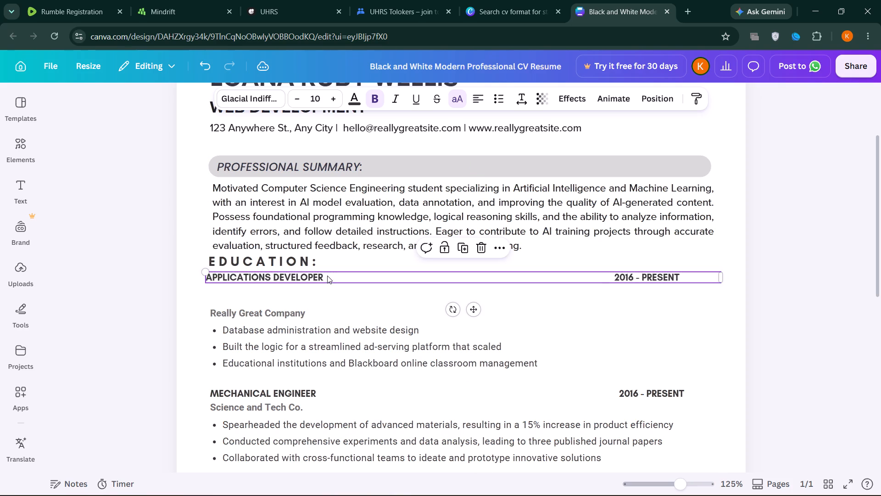
{"action": "left_click", "coordinate": [327, 276]}
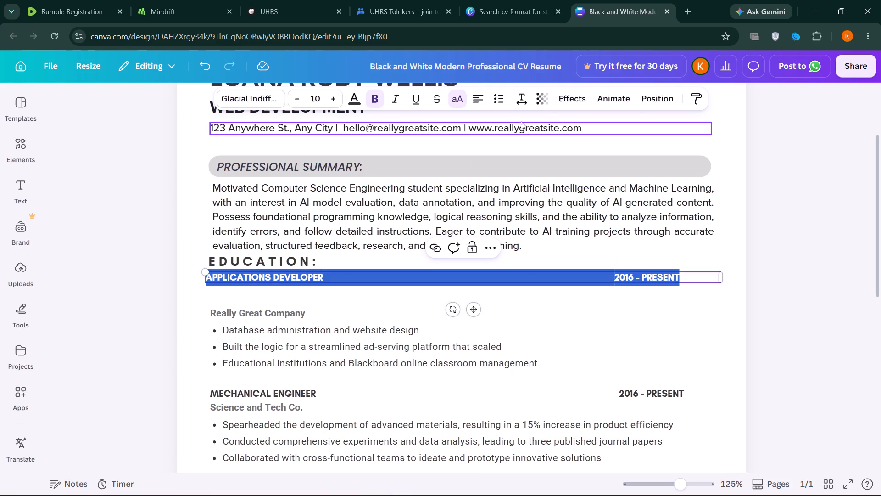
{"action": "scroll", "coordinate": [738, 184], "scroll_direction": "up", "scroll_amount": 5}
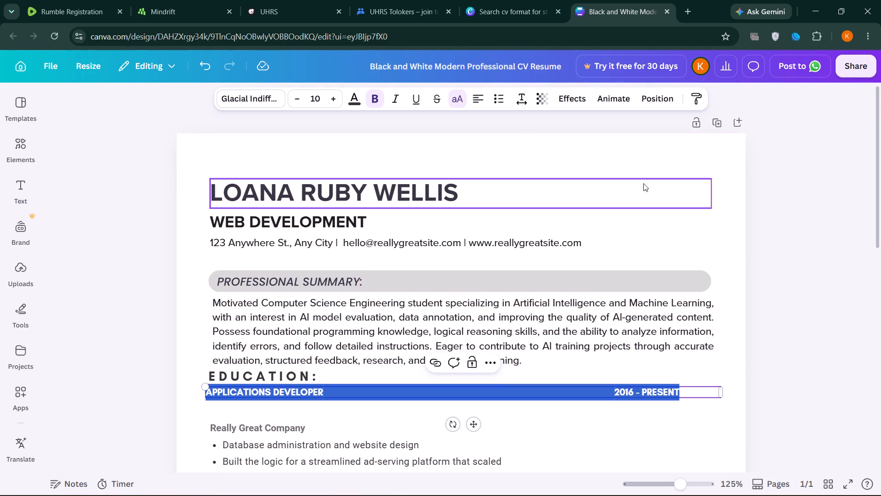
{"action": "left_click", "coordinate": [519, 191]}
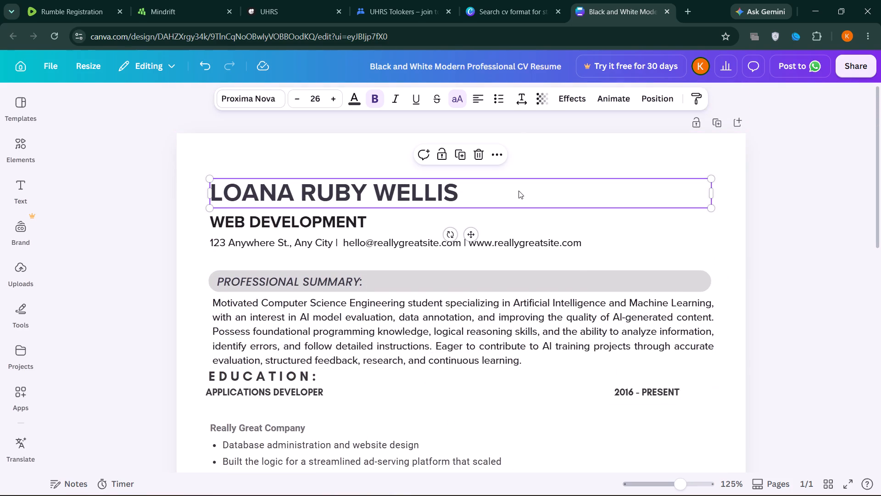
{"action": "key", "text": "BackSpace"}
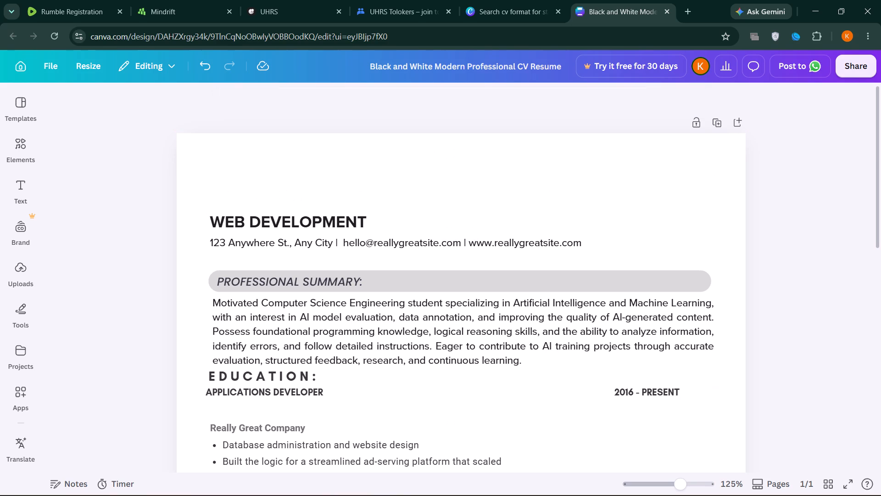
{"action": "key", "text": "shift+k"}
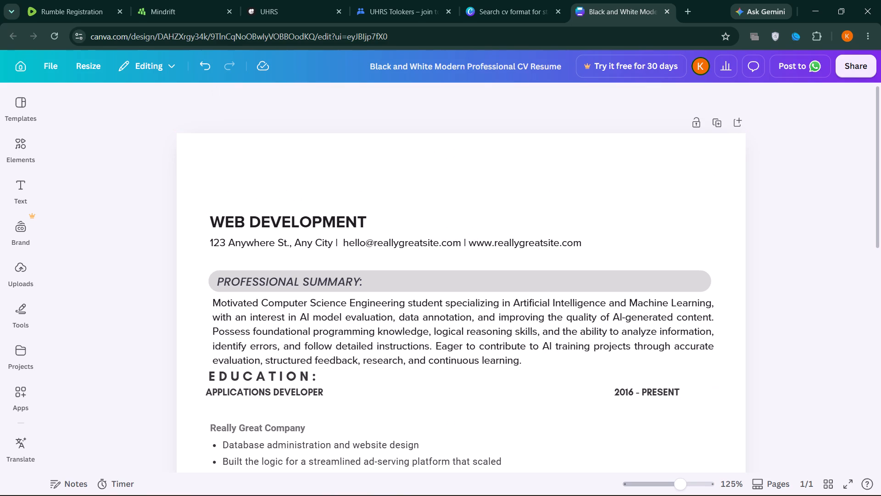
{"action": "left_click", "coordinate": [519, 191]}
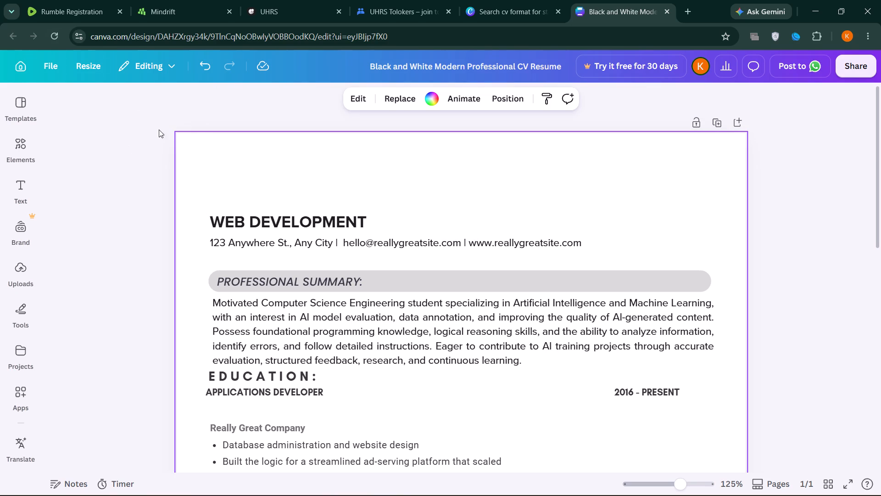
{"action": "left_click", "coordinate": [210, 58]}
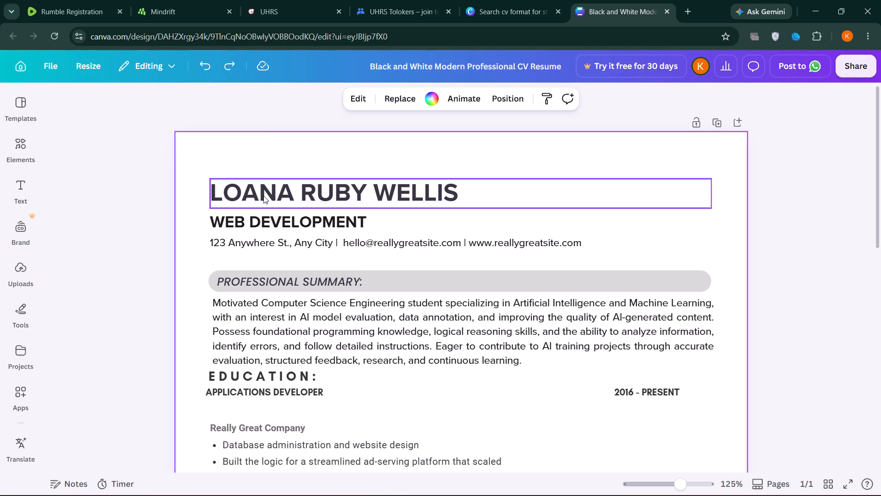
Replace the placeholder name in the large heading at the top of the resume with the applicant's own name.
{"action": "double_click", "coordinate": [263, 198]}
{"action": "key", "text": "BackSpace"}
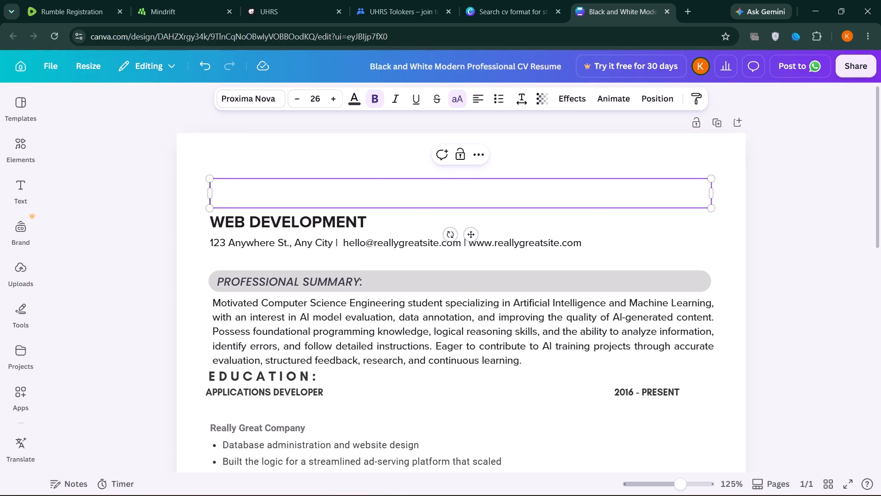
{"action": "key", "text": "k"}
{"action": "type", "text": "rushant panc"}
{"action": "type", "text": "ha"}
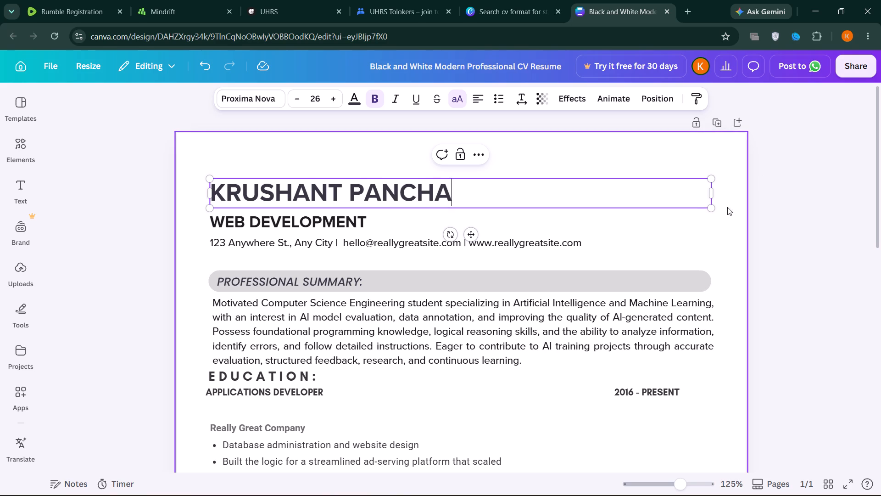
Scale the name heading's text box down proportionally to a font size of about 20.3.
{"action": "left_click_drag", "start_coordinate": [715, 209], "coordinate": [690, 197]}
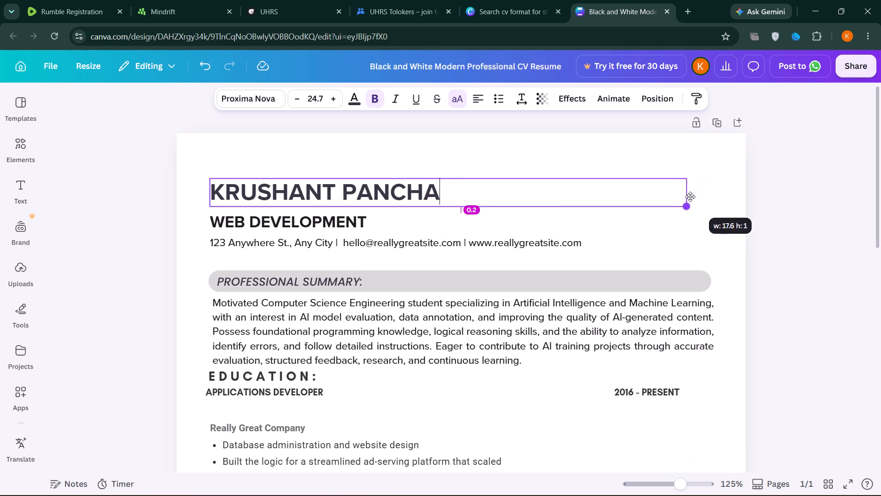
{"action": "left_click_drag", "start_coordinate": [690, 197], "coordinate": [612, 197]}
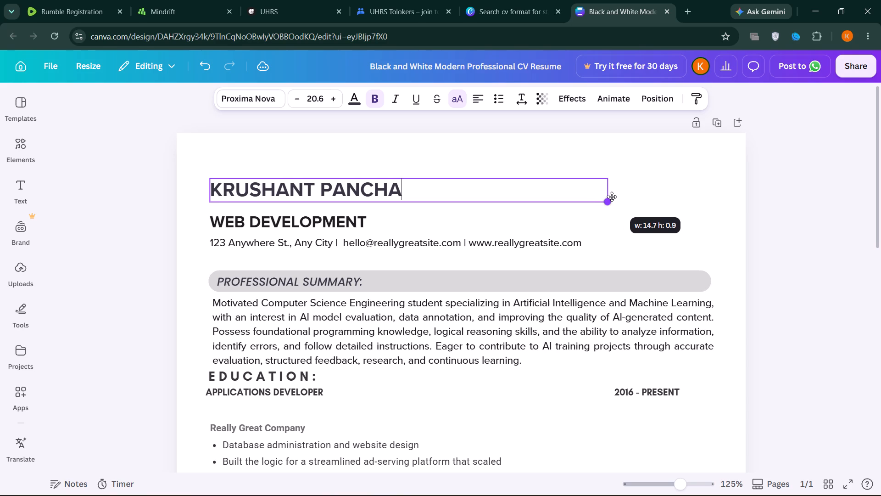
{"action": "left_click_drag", "start_coordinate": [612, 197], "coordinate": [605, 195]}
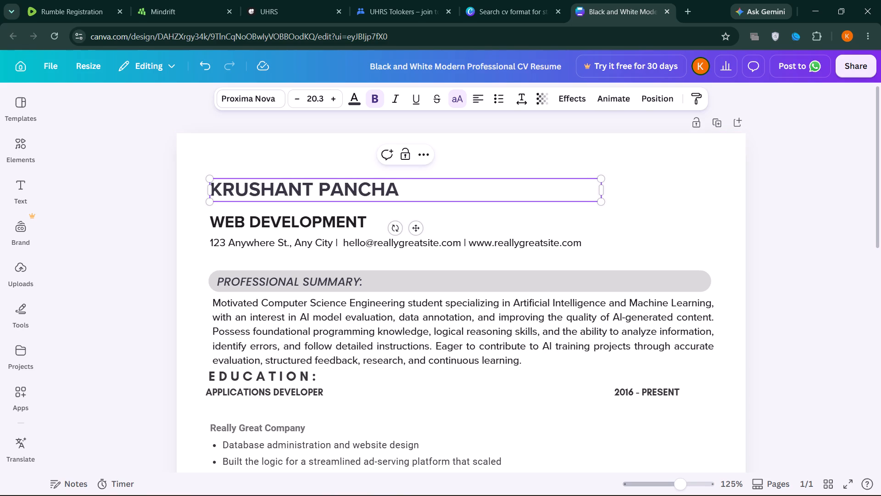
{"action": "left_click", "coordinate": [552, 188]}
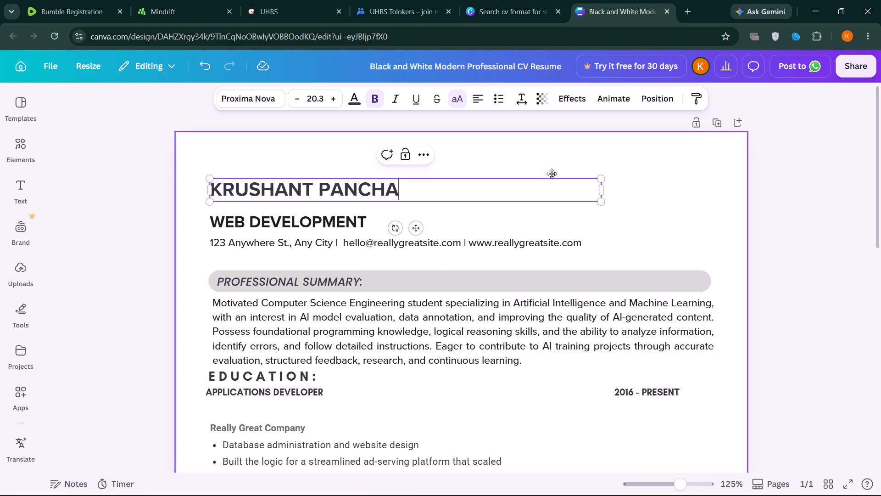
{"action": "left_click", "coordinate": [552, 185]}
{"action": "left_click", "coordinate": [684, 209]}
Move the name heading up nearer the page's top edge, aligned with the Education heading's left edge.
{"action": "left_click_drag", "start_coordinate": [510, 186], "coordinate": [508, 183]}
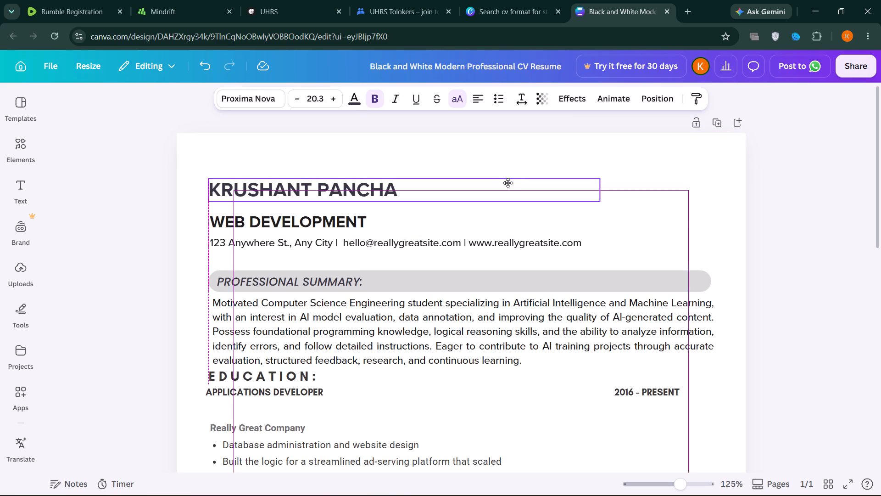
{"action": "left_click_drag", "start_coordinate": [508, 183], "coordinate": [506, 168]}
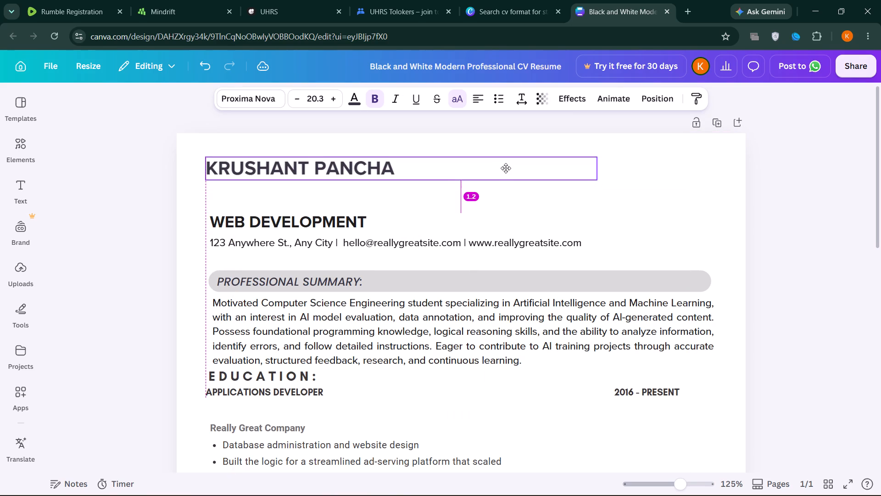
{"action": "left_click_drag", "start_coordinate": [506, 168], "coordinate": [509, 168]}
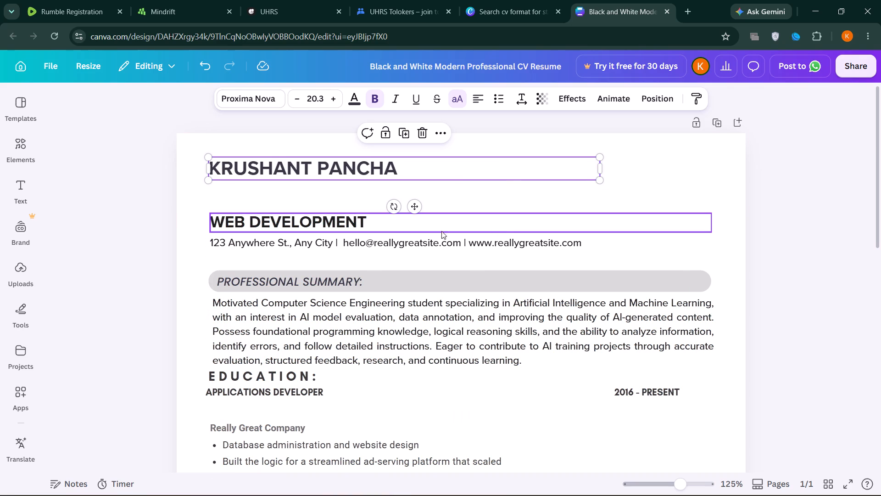
Move the Web Development line up directly beneath the name and scale it to font size 13.2, ending level with the name box.
{"action": "left_click_drag", "start_coordinate": [393, 226], "coordinate": [394, 221]}
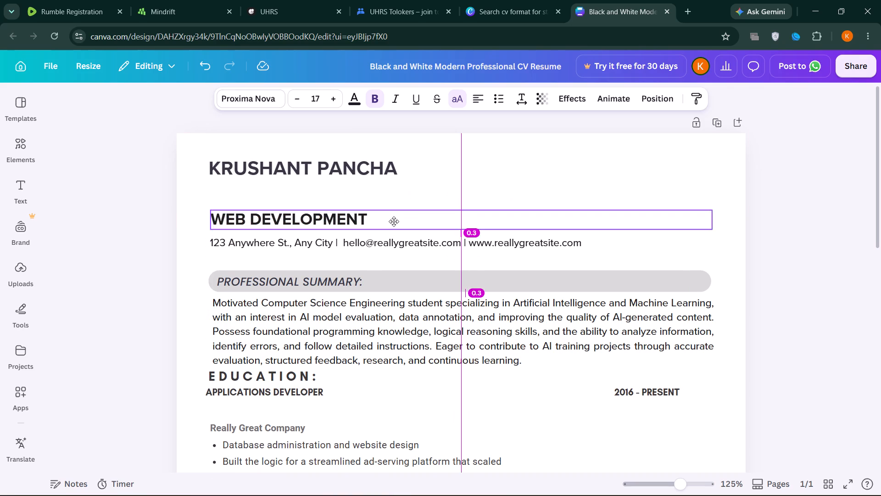
{"action": "left_click_drag", "start_coordinate": [394, 221], "coordinate": [393, 198]}
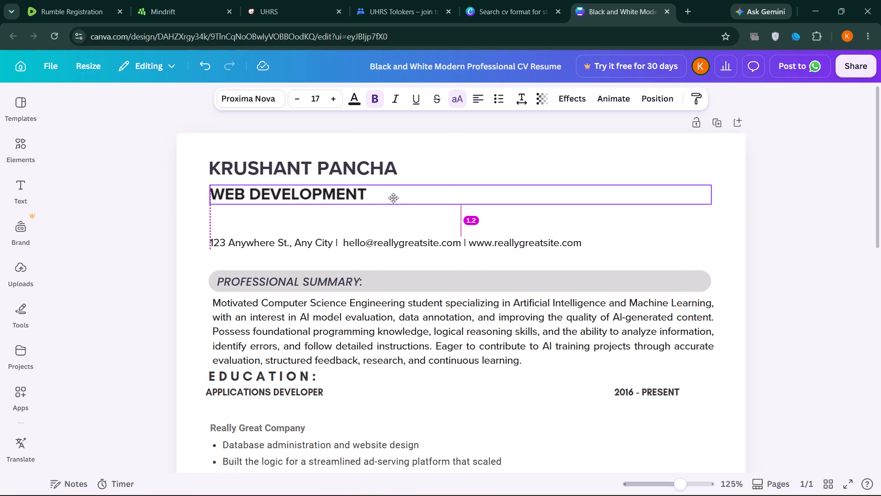
{"action": "left_click_drag", "start_coordinate": [393, 198], "coordinate": [393, 196]}
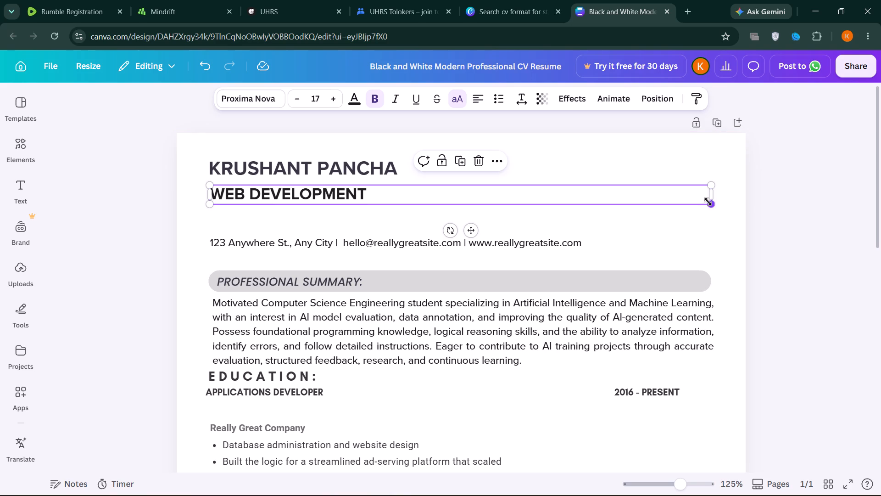
{"action": "left_click_drag", "start_coordinate": [710, 203], "coordinate": [602, 185]}
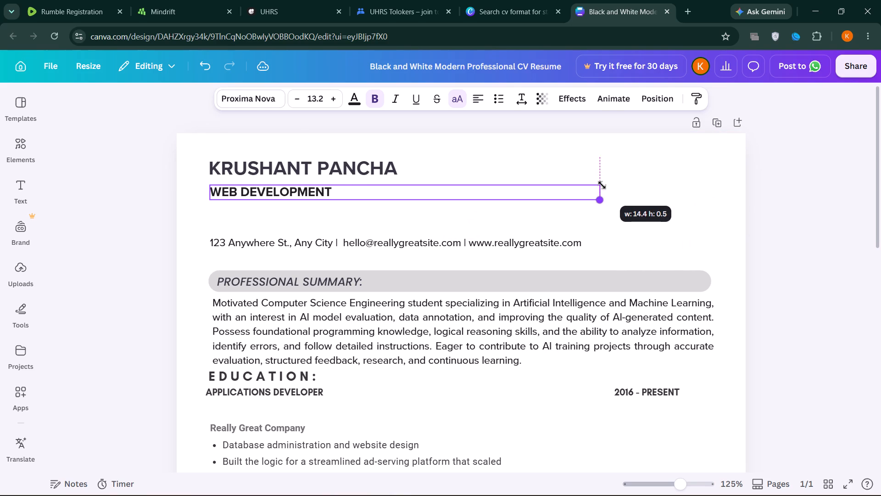
{"action": "left_click_drag", "start_coordinate": [602, 185], "coordinate": [601, 186]}
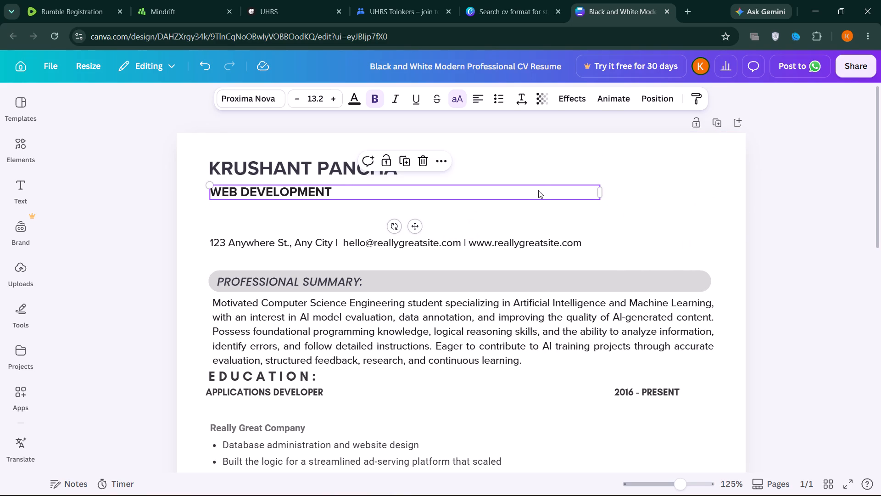
Replace the Web Development subtitle with "AI Training Candidate | AI & ML Student | Data Annotation & AI Evaluation".
{"action": "left_click", "coordinate": [530, 191]}
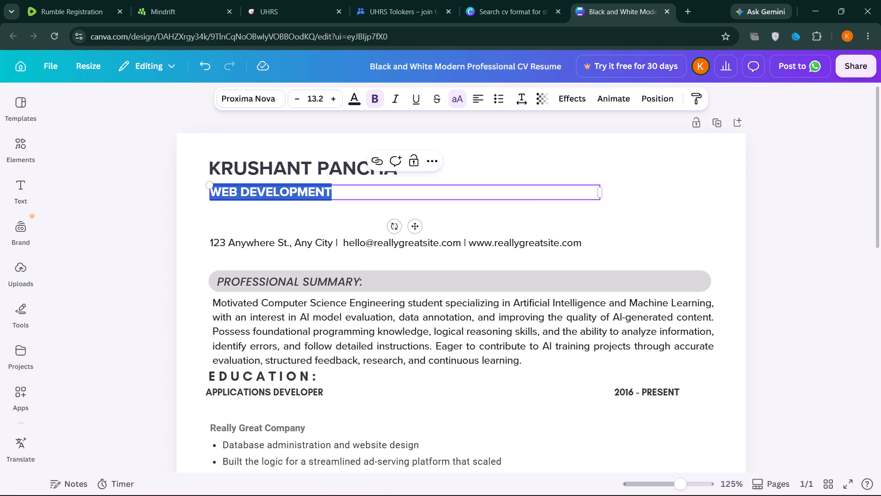
{"action": "left_click", "coordinate": [482, 188]}
{"action": "key", "text": "BackSpace"}
{"action": "key", "text": "BackSpace"}
{"action": "key", "text": "BackSpace"}
{"action": "key", "text": "BackSpace"}
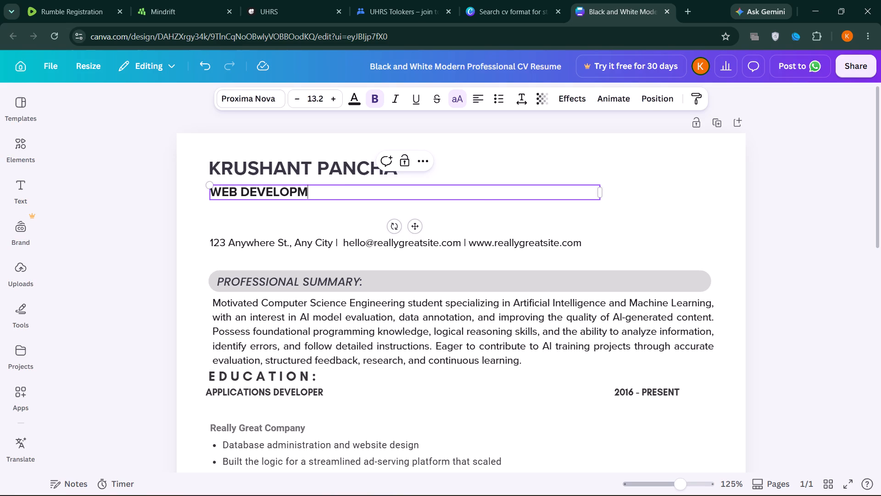
{"action": "key", "text": "BackSpace"}
{"action": "key", "text": "BackSpace"}
{"action": "key", "text": "BackSpace"}
{"action": "key", "text": "BackSpace"}
{"action": "key", "text": "BackSpace"}
{"action": "key", "text": "BackSpace"}
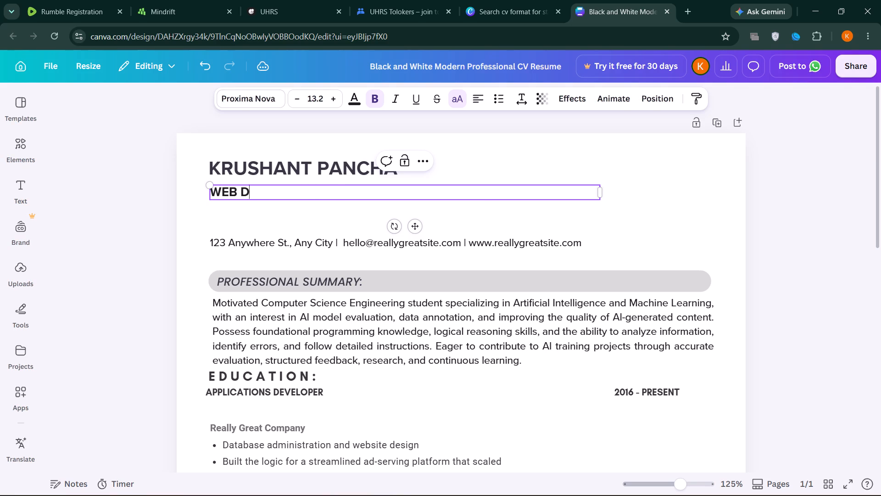
{"action": "key", "text": "BackSpace"}
{"action": "key", "text": "BackSpace"}
{"action": "key", "text": "BackSpace"}
{"action": "key", "text": "BackSpace"}
{"action": "key", "text": "BackSpace"}
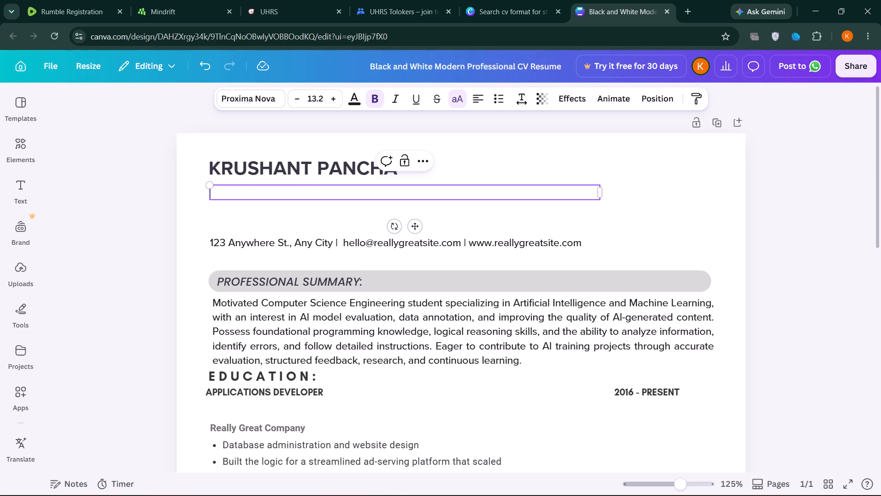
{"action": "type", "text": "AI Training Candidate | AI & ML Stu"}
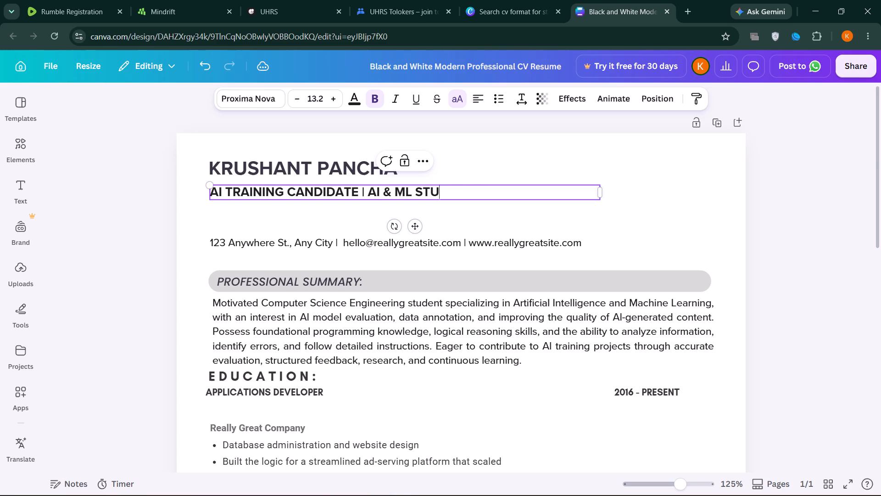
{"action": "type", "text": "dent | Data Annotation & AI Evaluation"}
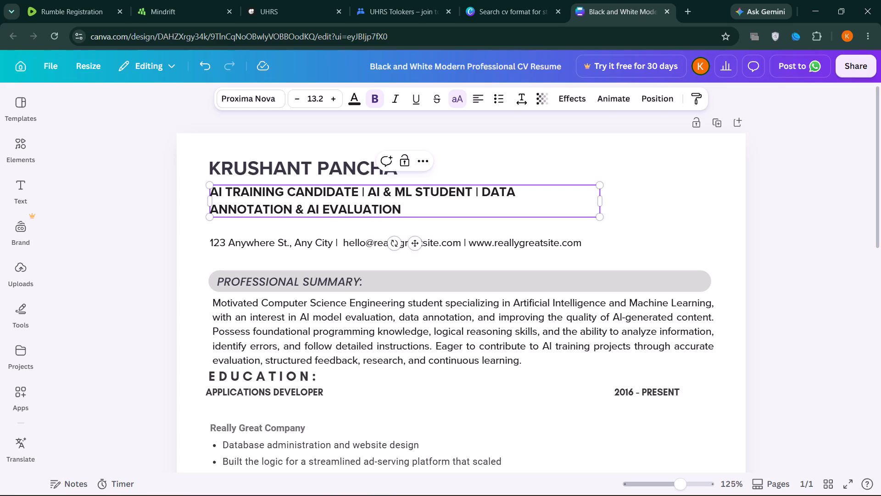
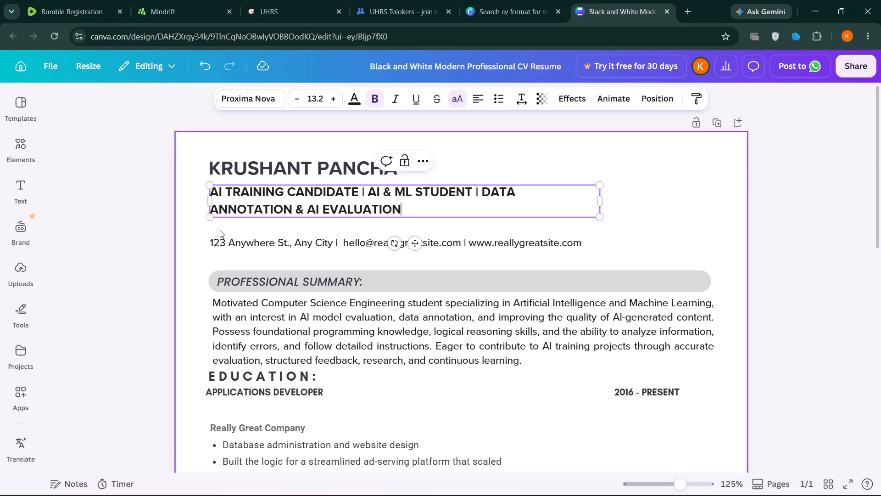
Select the placeholder contact details line between the subtitle and the Professional Summary heading.
{"action": "left_click", "coordinate": [217, 246]}
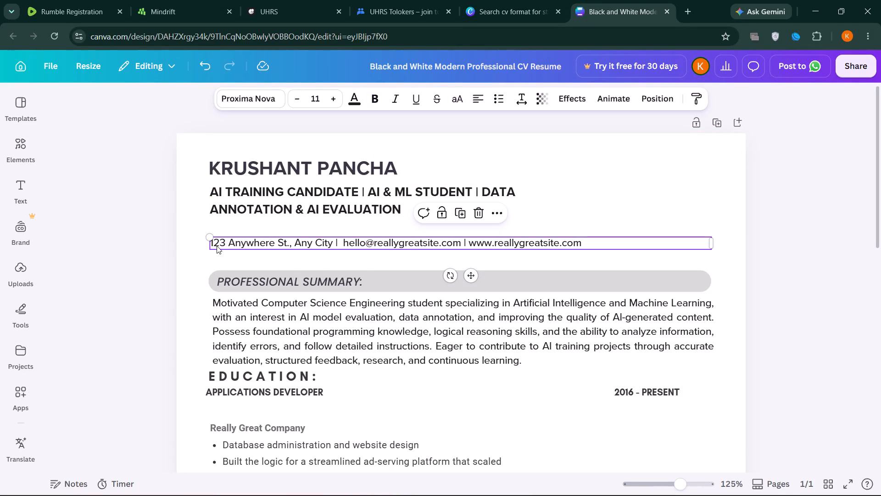
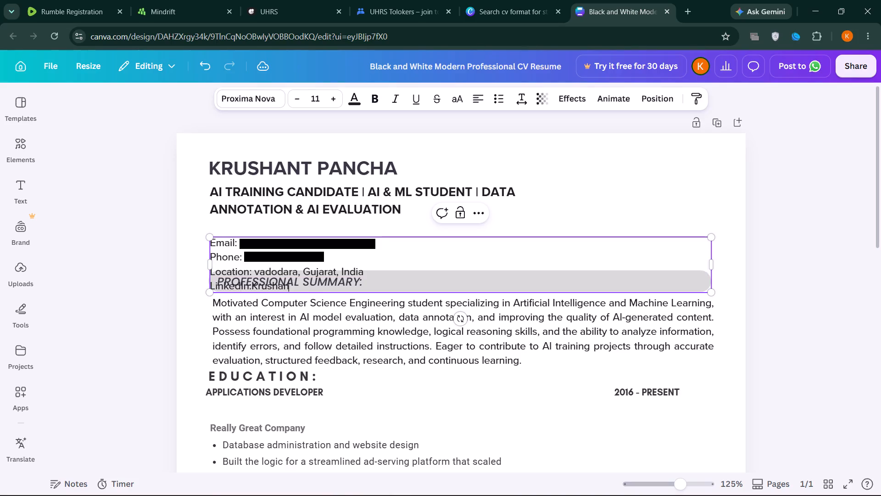
Complete the LinkedIn line of the contact details by adding the candidate's surname.
{"action": "key", "text": "space"}
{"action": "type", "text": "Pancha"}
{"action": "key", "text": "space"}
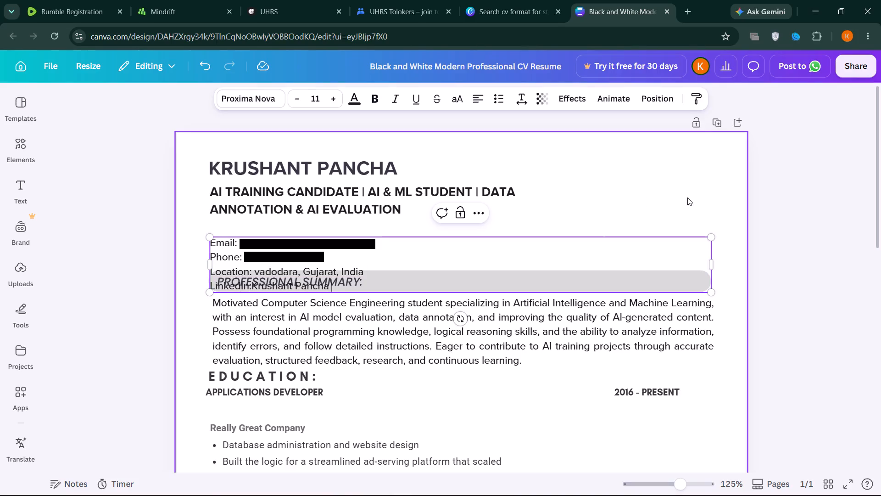
{"action": "left_click", "coordinate": [626, 257]}
{"action": "left_click_drag", "start_coordinate": [626, 257], "coordinate": [627, 213]}
{"action": "left_click", "coordinate": [627, 213]}
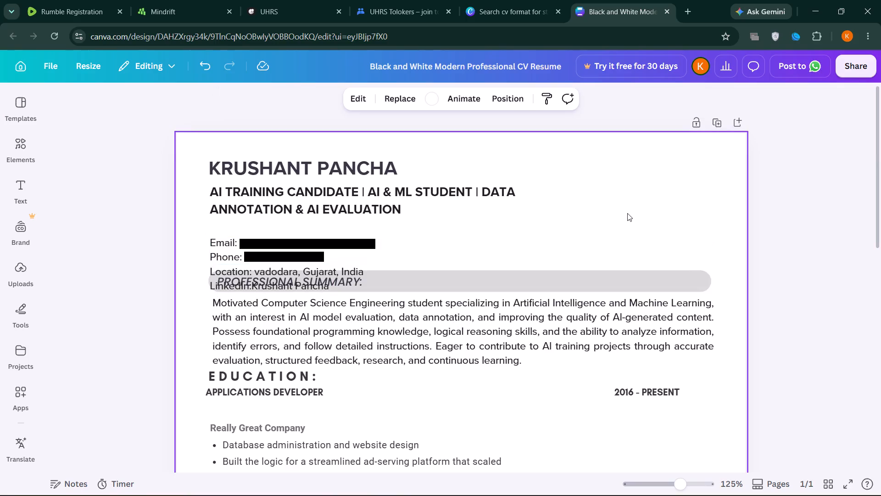
Move the contact details block up so it sits directly beneath the subtitle and clears the Professional Summary heading.
{"action": "left_click_drag", "start_coordinate": [593, 264], "coordinate": [592, 249]}
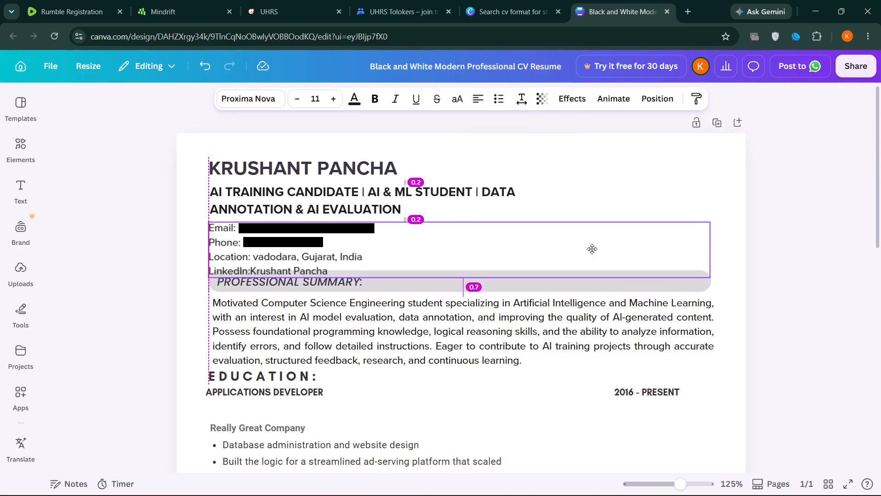
{"action": "left_click_drag", "start_coordinate": [592, 249], "coordinate": [594, 245]}
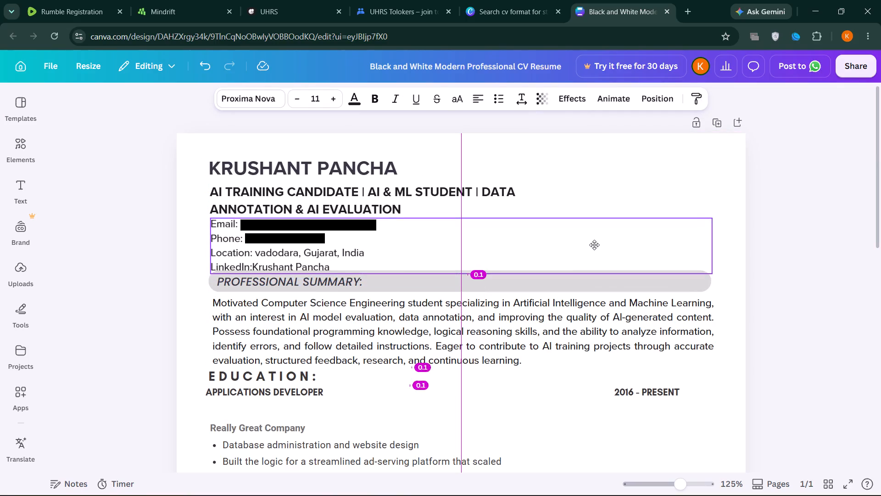
{"action": "left_click_drag", "start_coordinate": [594, 245], "coordinate": [594, 245]}
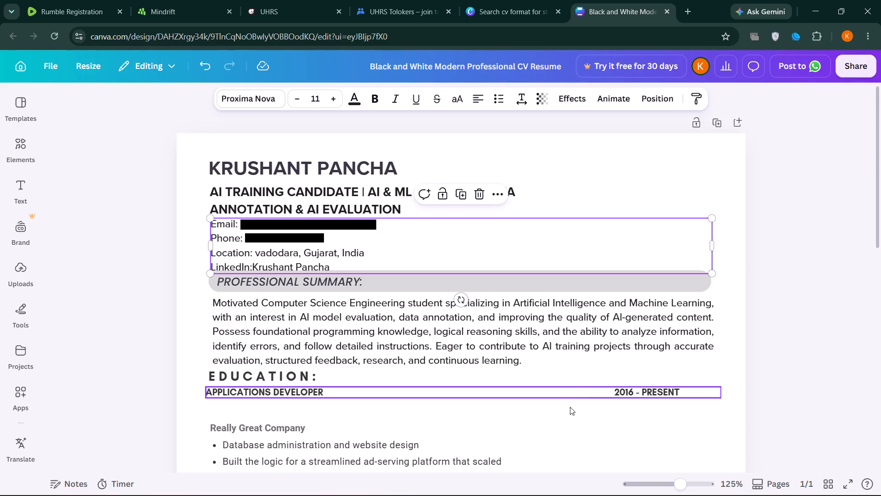
Move the Applications Developer line and the Education heading down to make room below the summary paragraph.
{"action": "left_click_drag", "start_coordinate": [560, 392], "coordinate": [552, 432]}
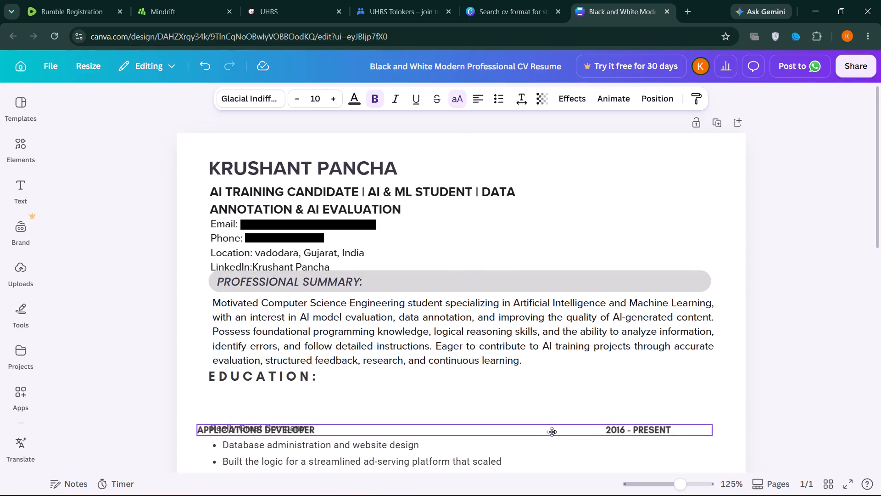
{"action": "left_click_drag", "start_coordinate": [552, 432], "coordinate": [561, 420]}
{"action": "left_click", "coordinate": [561, 420]}
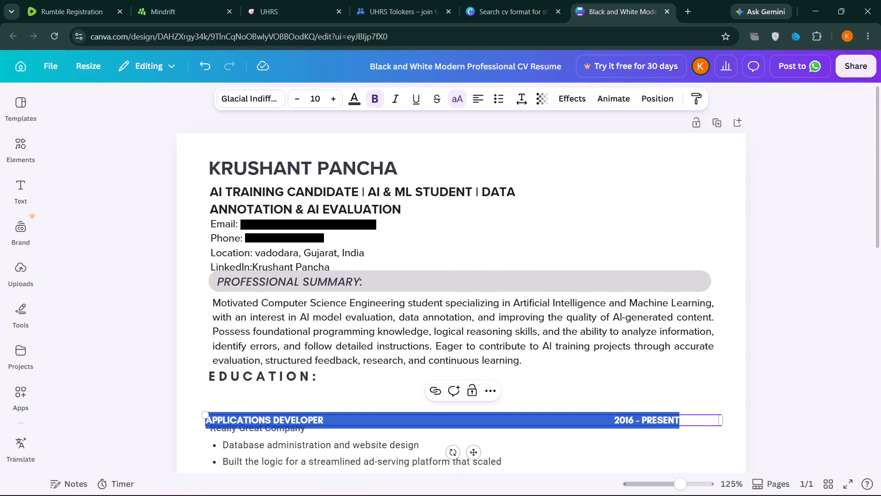
{"action": "left_click_drag", "start_coordinate": [555, 382], "coordinate": [558, 407]}
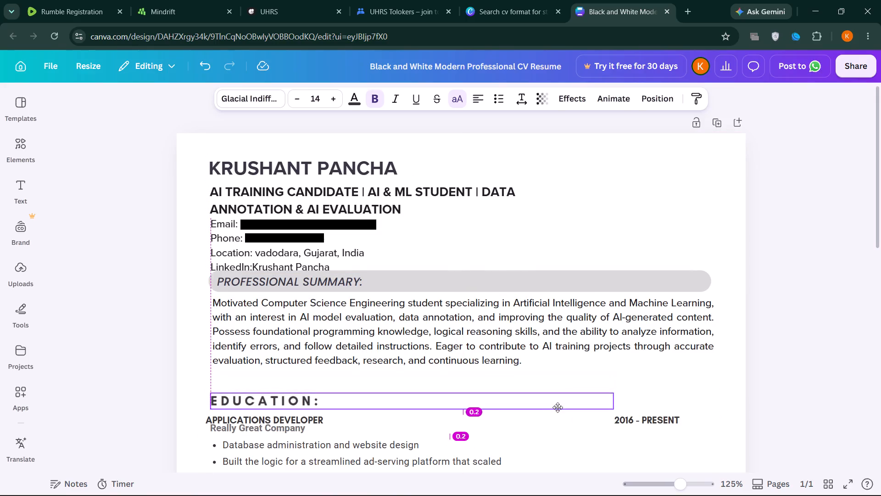
{"action": "left_click_drag", "start_coordinate": [558, 407], "coordinate": [554, 407]}
{"action": "left_click", "coordinate": [554, 407]}
Move the summary paragraph down to just above the Education heading, with its left edge aligned to that heading.
{"action": "left_click_drag", "start_coordinate": [542, 343], "coordinate": [533, 365]}
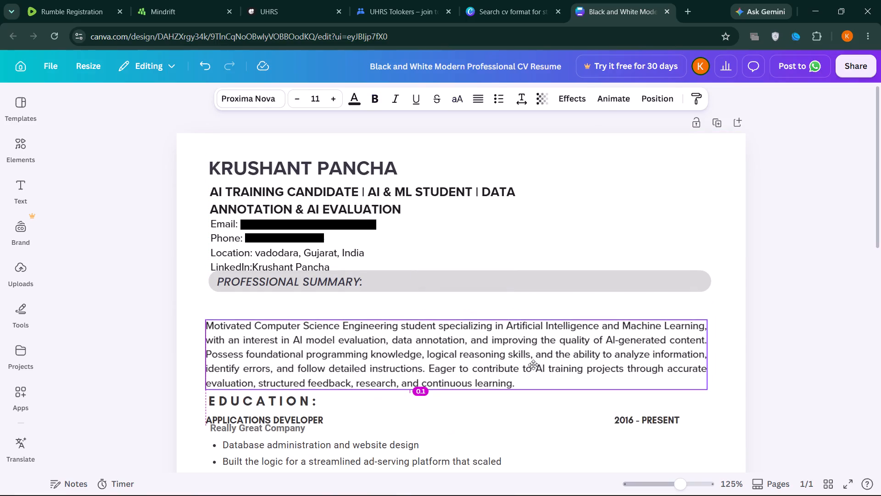
{"action": "left_click_drag", "start_coordinate": [533, 365], "coordinate": [536, 366]}
{"action": "left_click_drag", "start_coordinate": [536, 366], "coordinate": [541, 366]}
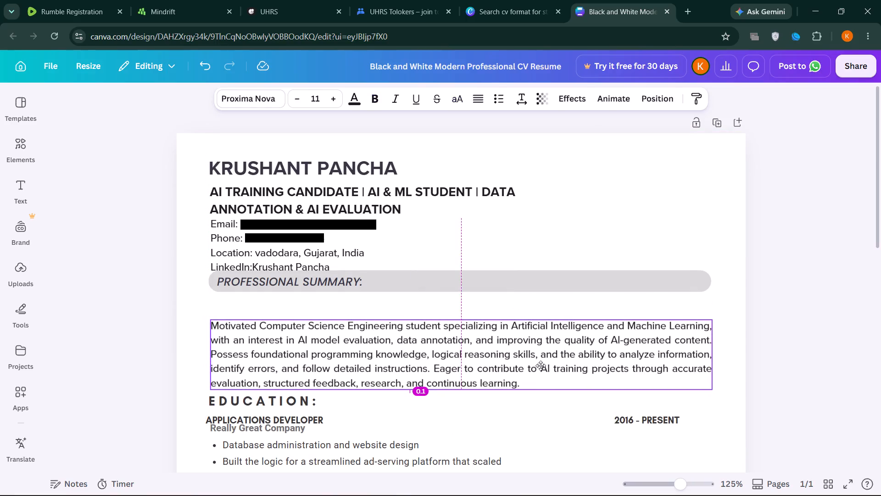
{"action": "left_click_drag", "start_coordinate": [541, 366], "coordinate": [537, 366]}
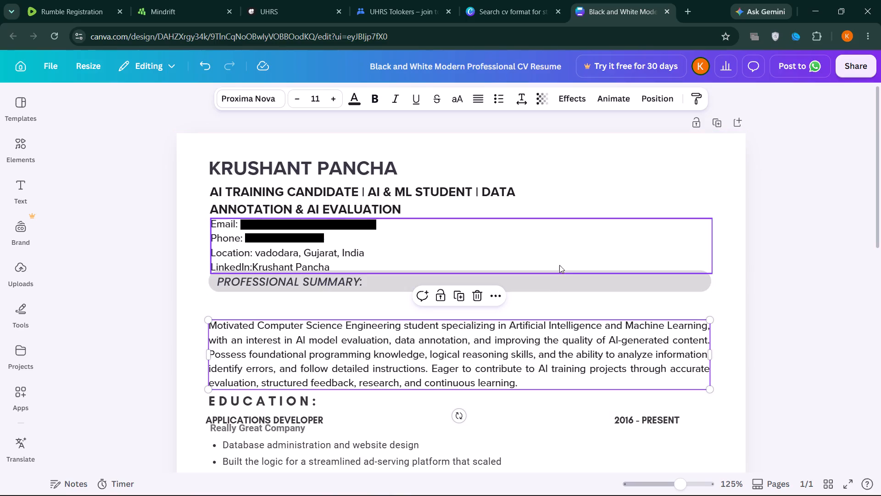
Move the grey bar down to just above the summary paragraph and place the Professional Summary heading on it.
{"action": "left_click", "coordinate": [556, 278]}
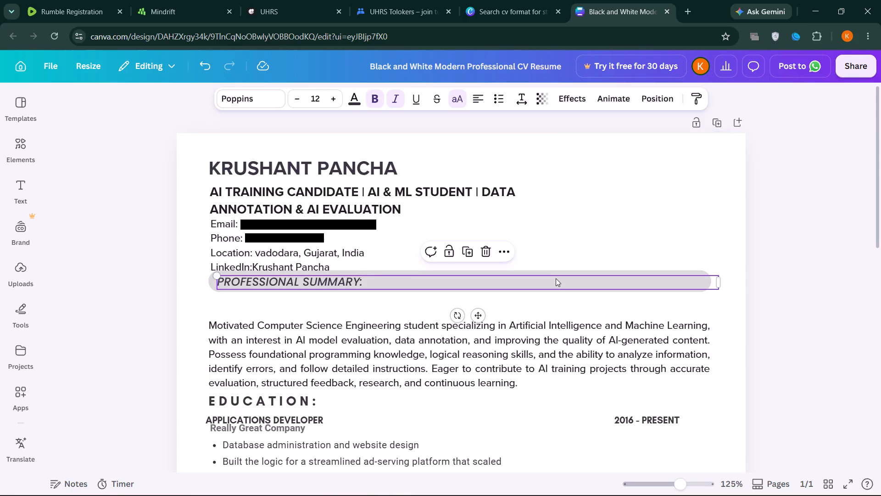
{"action": "left_click", "coordinate": [556, 278]}
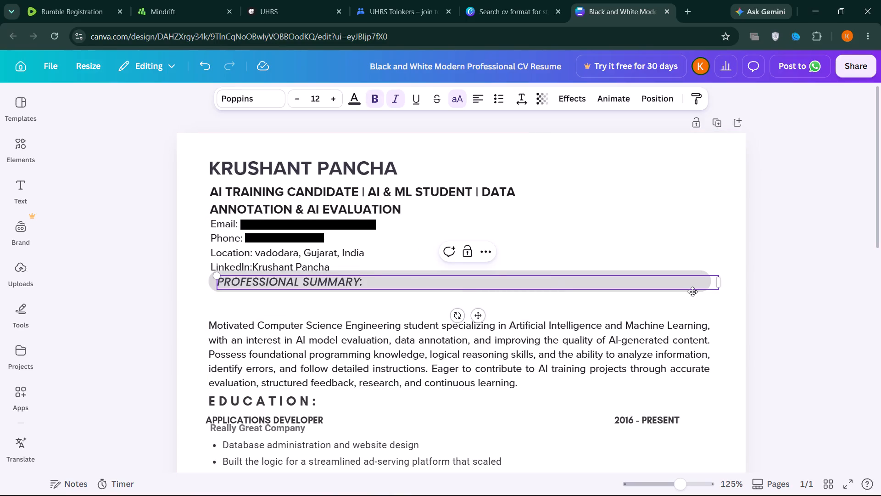
{"action": "left_click", "coordinate": [692, 292]}
{"action": "left_click", "coordinate": [695, 292]}
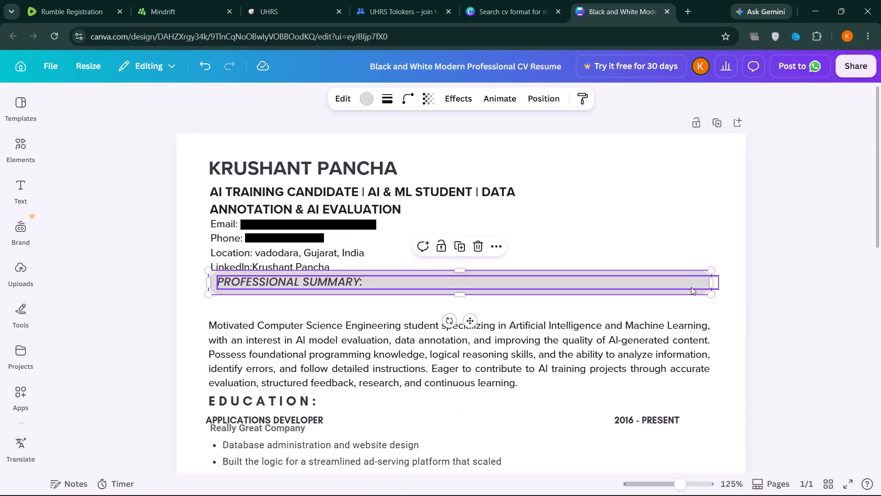
{"action": "left_click", "coordinate": [691, 291]}
{"action": "left_click_drag", "start_coordinate": [524, 281], "coordinate": [521, 302]}
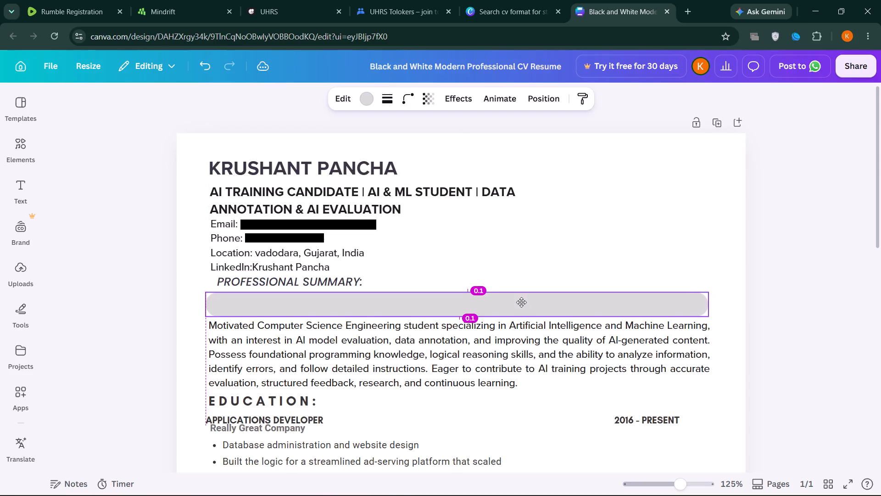
{"action": "left_click_drag", "start_coordinate": [521, 302], "coordinate": [522, 302]}
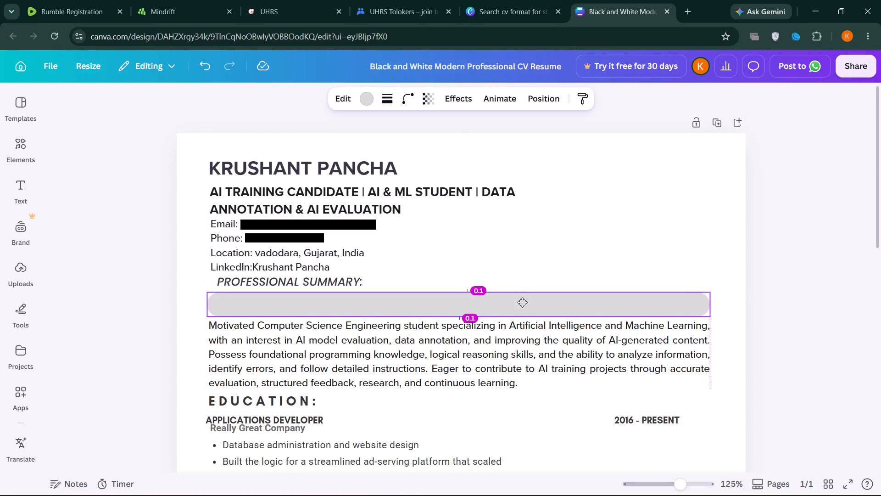
{"action": "left_click_drag", "start_coordinate": [522, 302], "coordinate": [522, 303]}
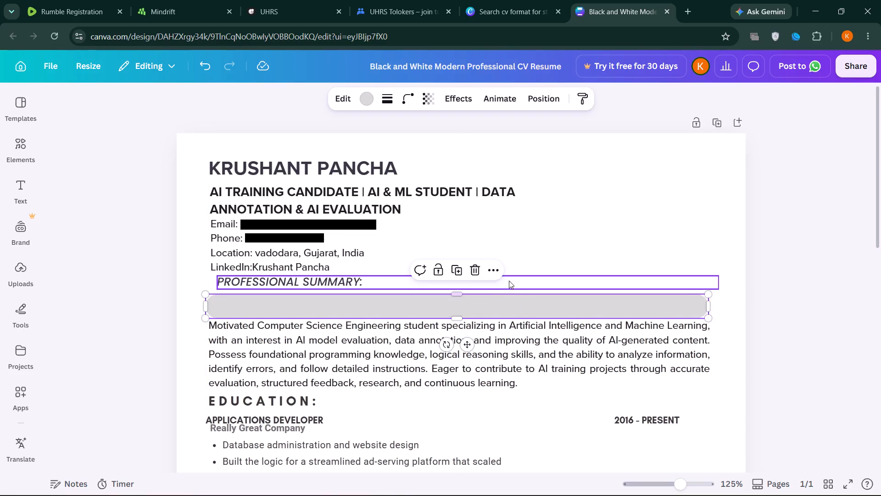
{"action": "left_click_drag", "start_coordinate": [510, 282], "coordinate": [507, 304]}
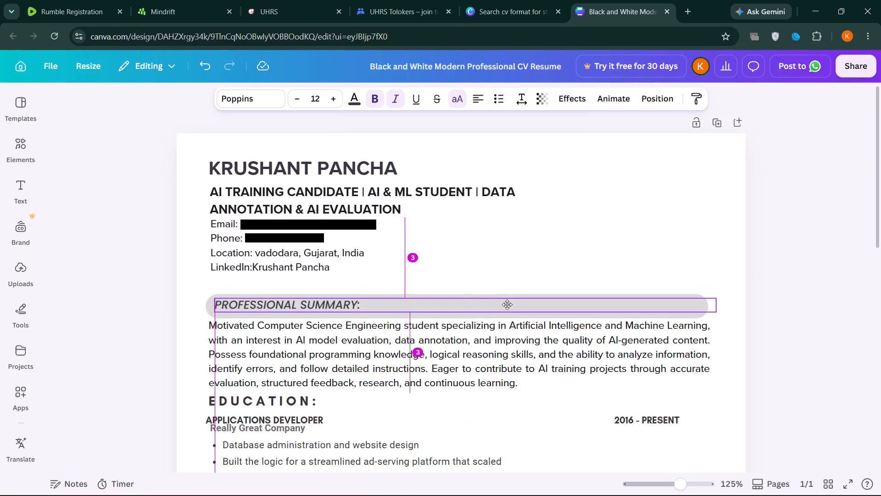
{"action": "left_click_drag", "start_coordinate": [507, 304], "coordinate": [508, 307]}
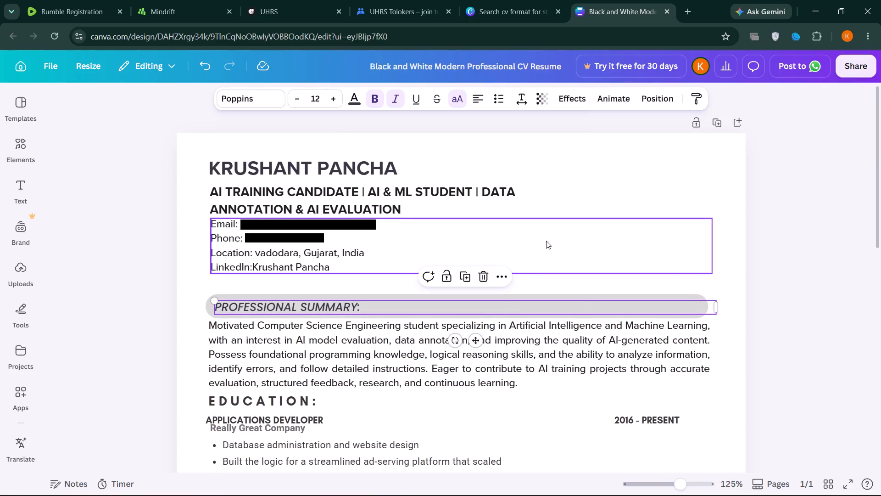
Move the contact details block down slightly to leave a small gap beneath the subtitle.
{"action": "left_click_drag", "start_coordinate": [530, 241], "coordinate": [528, 248]}
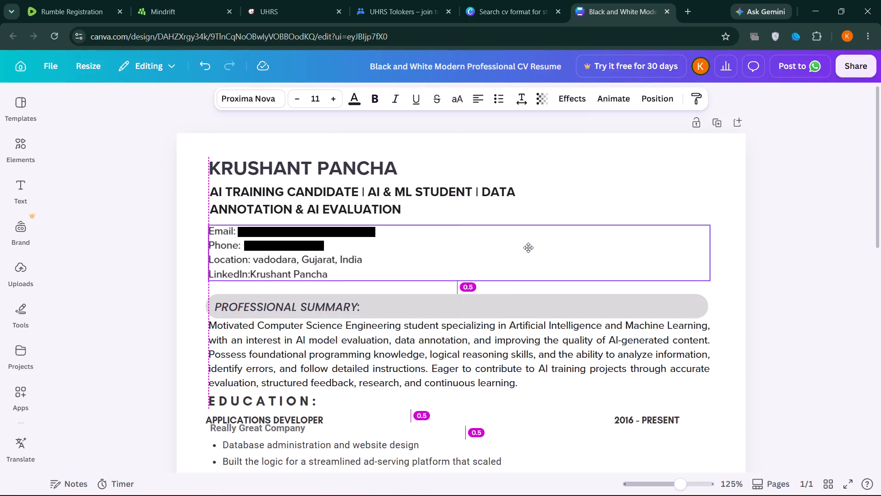
{"action": "left_click_drag", "start_coordinate": [528, 248], "coordinate": [530, 247]}
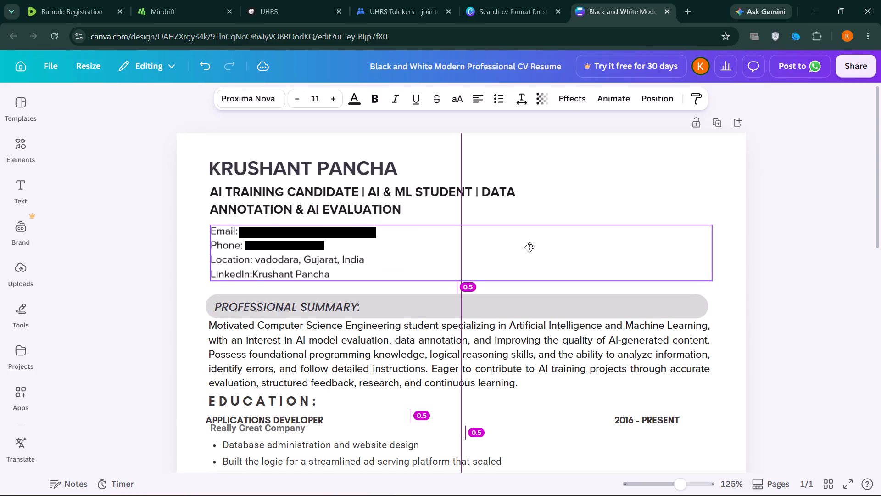
{"action": "left_click_drag", "start_coordinate": [530, 247], "coordinate": [530, 247]}
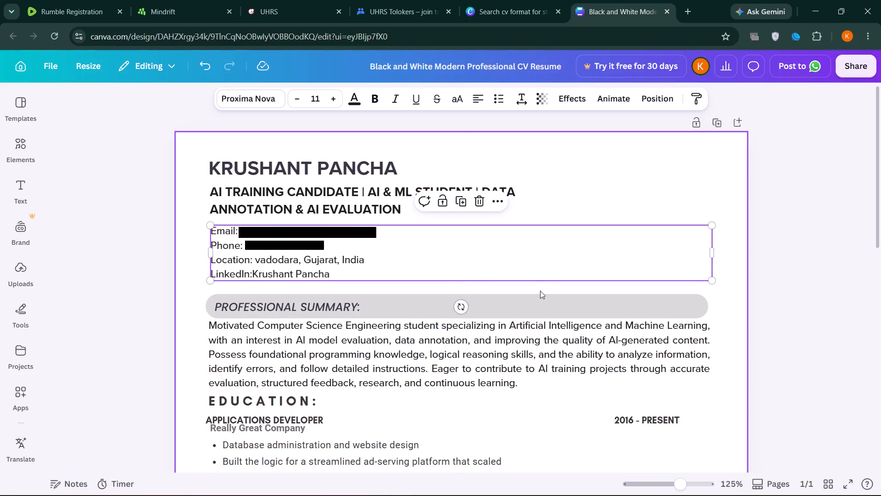
Raise the Professional Summary heading and its grey bar toward the contact details, centring the bar vertically behind the heading.
{"action": "left_click_drag", "start_coordinate": [540, 299], "coordinate": [538, 287]}
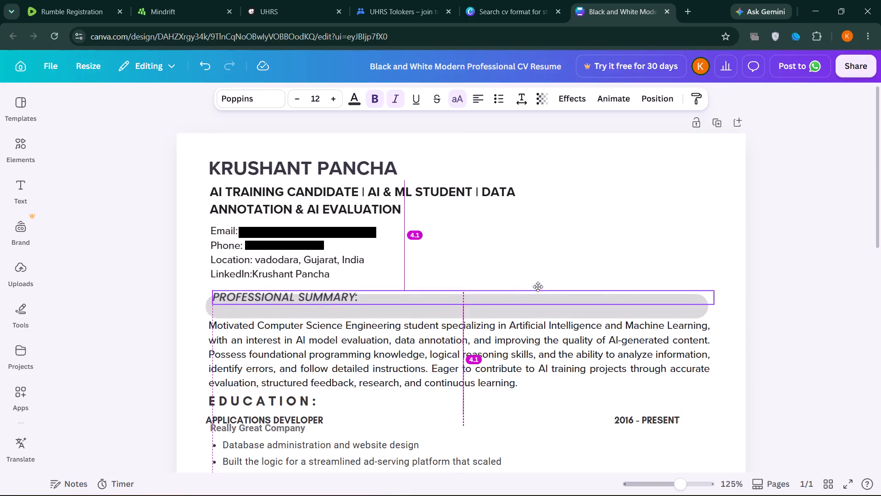
{"action": "left_click_drag", "start_coordinate": [538, 287], "coordinate": [535, 289]}
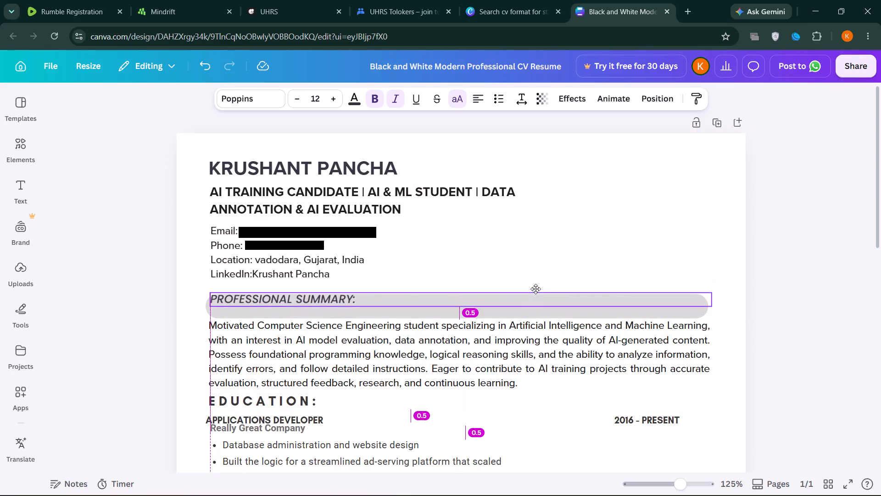
{"action": "left_click_drag", "start_coordinate": [535, 289], "coordinate": [535, 289]}
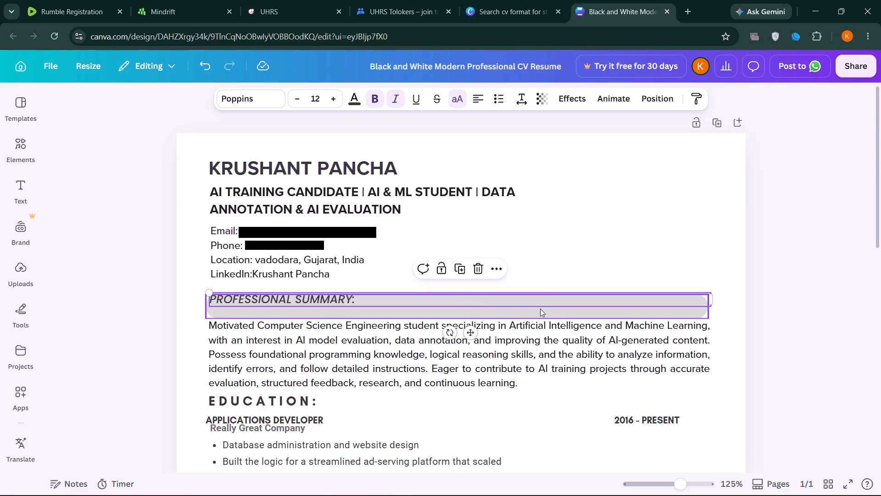
{"action": "left_click_drag", "start_coordinate": [540, 309], "coordinate": [541, 303]}
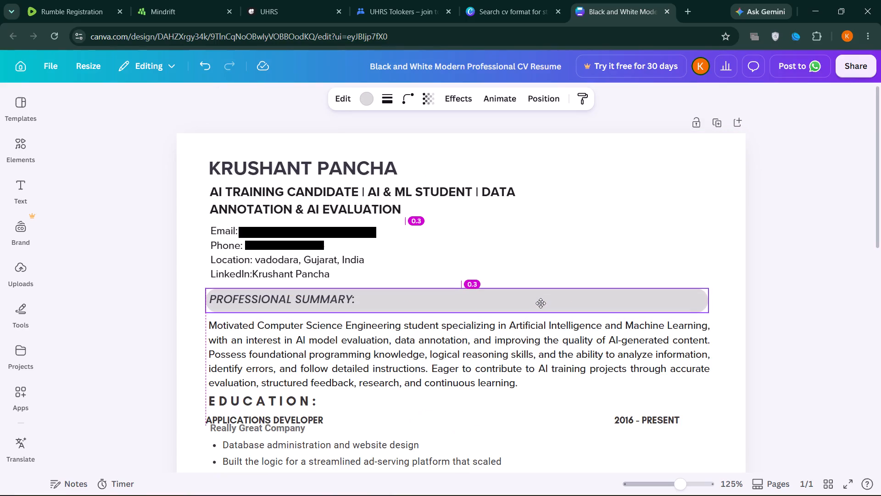
{"action": "left_click_drag", "start_coordinate": [541, 303], "coordinate": [541, 301]}
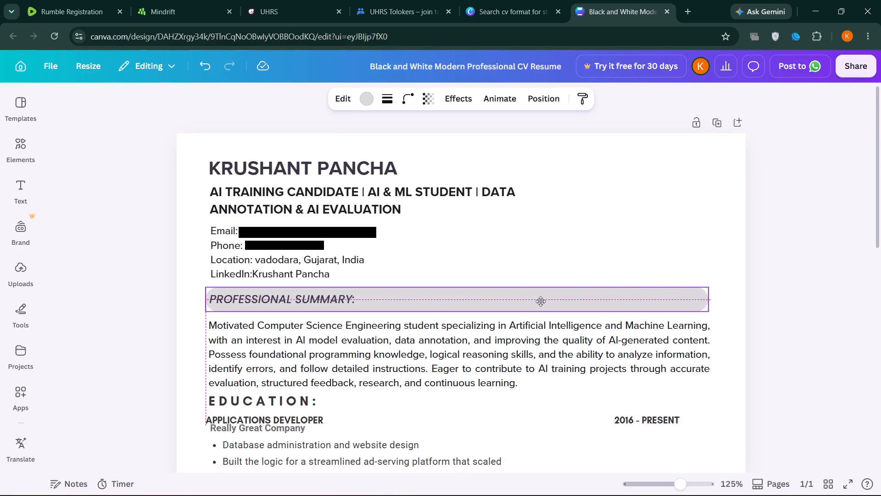
{"action": "left_click_drag", "start_coordinate": [541, 301], "coordinate": [541, 302]}
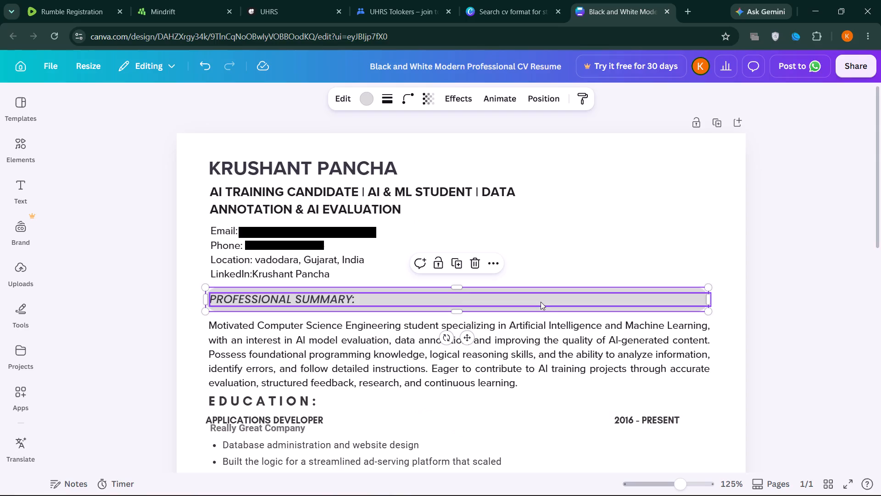
Nudge the summary paragraph slightly up toward the Professional Summary heading.
{"action": "left_click", "coordinate": [539, 333]}
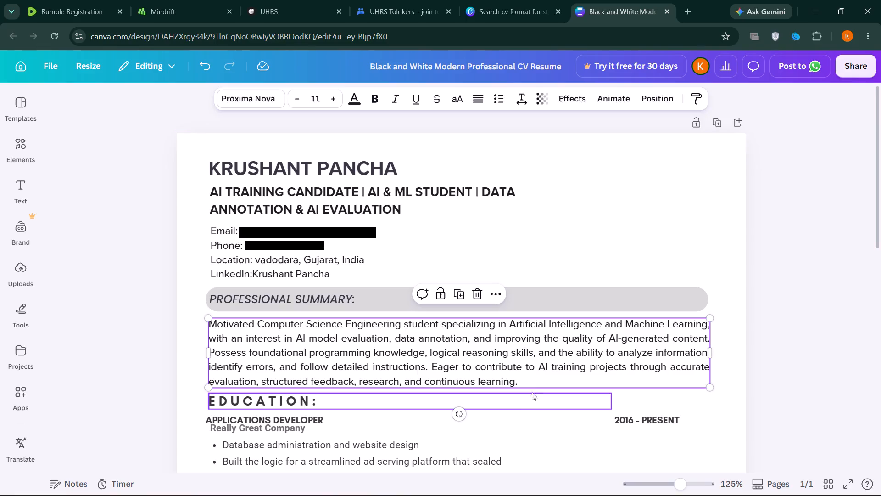
Delete the Applications Developer line with its 2016 - Present dates from beneath the Education heading.
{"action": "left_click", "coordinate": [528, 398]}
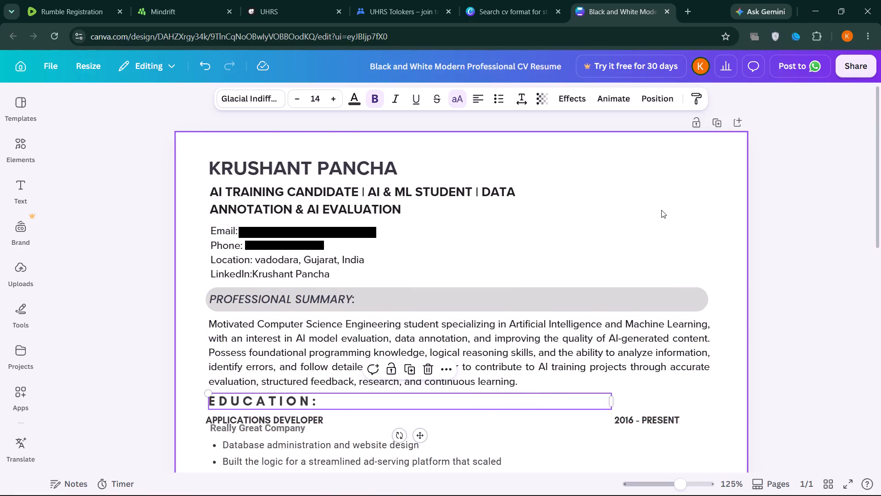
{"action": "scroll", "coordinate": [661, 210], "scroll_direction": "down", "scroll_amount": 2}
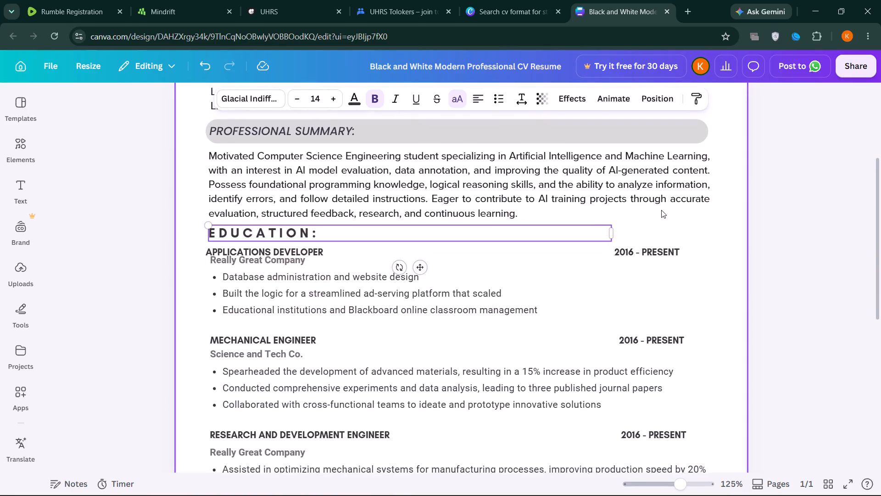
{"action": "scroll", "coordinate": [661, 210], "scroll_direction": "down", "scroll_amount": 1}
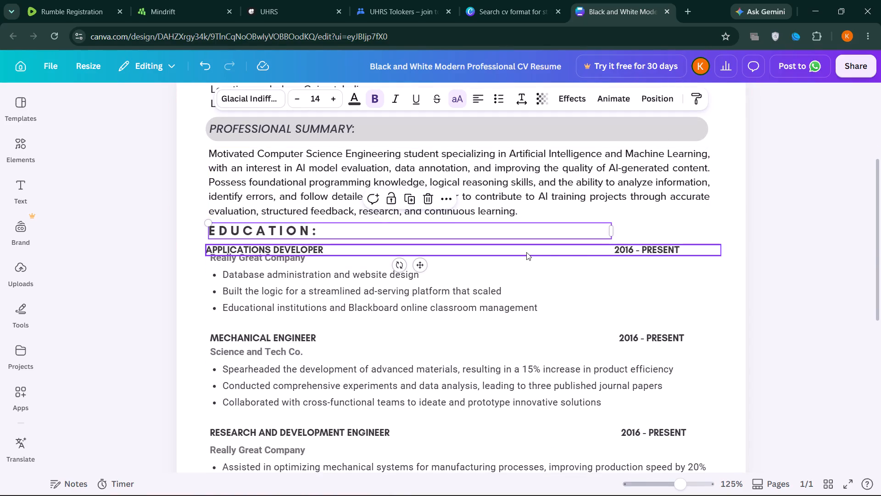
{"action": "left_click", "coordinate": [564, 248]}
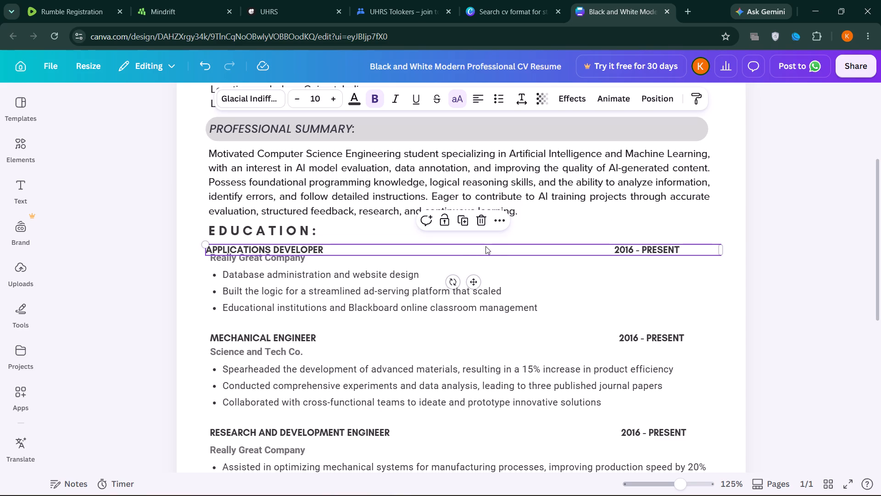
{"action": "left_click", "coordinate": [480, 221]}
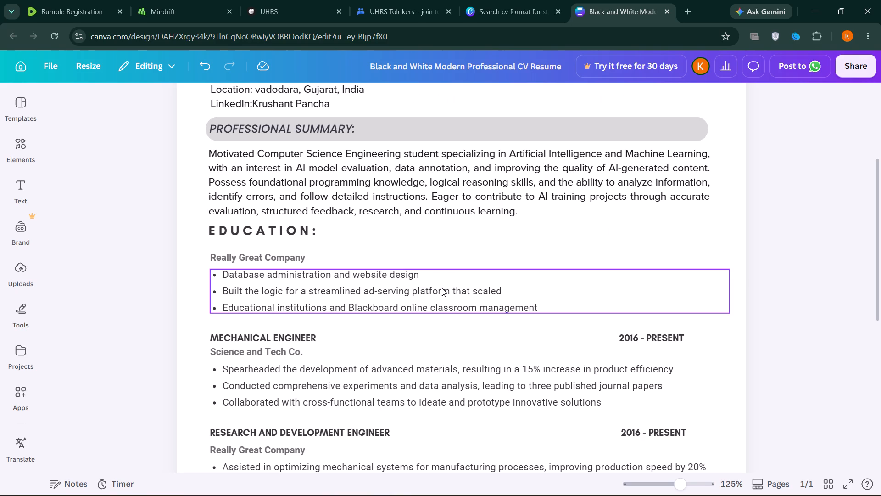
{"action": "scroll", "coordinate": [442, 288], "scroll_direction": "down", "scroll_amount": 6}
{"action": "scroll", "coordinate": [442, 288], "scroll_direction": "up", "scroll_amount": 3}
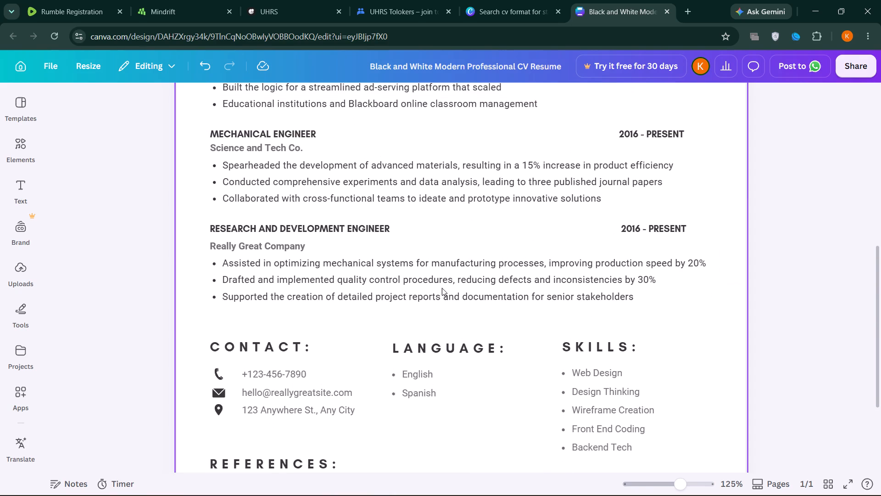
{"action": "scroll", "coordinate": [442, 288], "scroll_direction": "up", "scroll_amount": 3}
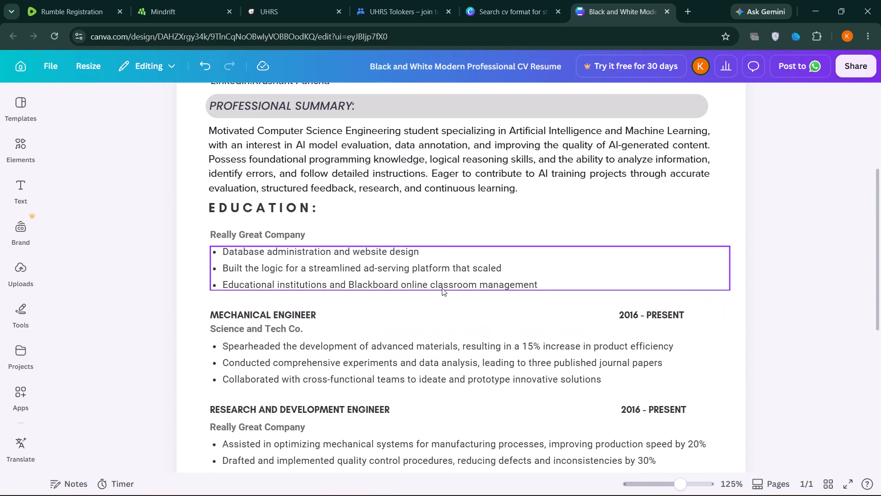
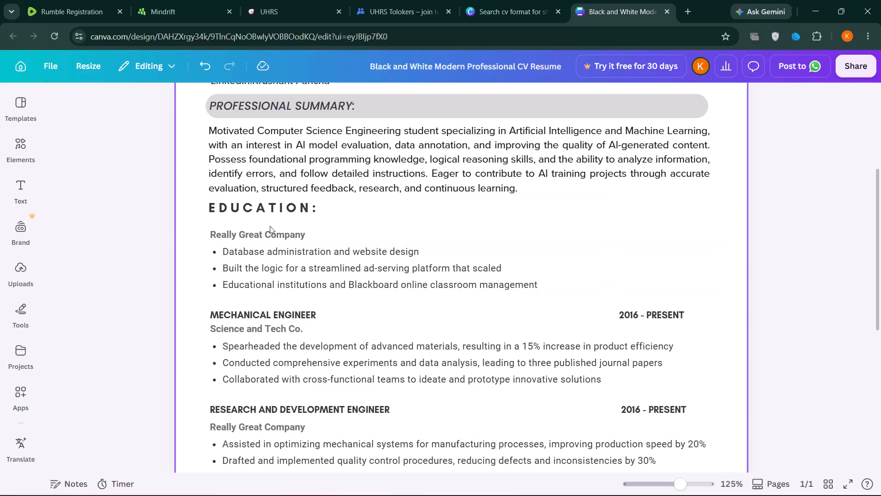
Move the Really Great Company line up directly beneath the Education heading.
{"action": "left_click_drag", "start_coordinate": [308, 233], "coordinate": [309, 220]}
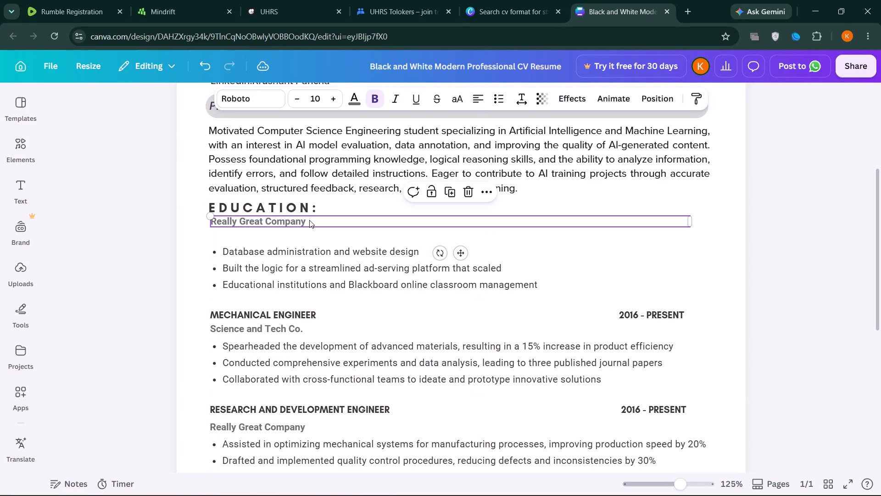
Replace the company line with "Bachelor of Technology (B.Tech) in Computer Science Engineering AI & ML", "Parul University, Gujarat, India" and "Expected Graduation: 2029".
{"action": "left_click", "coordinate": [309, 220]}
{"action": "key", "text": "BackSpace"}
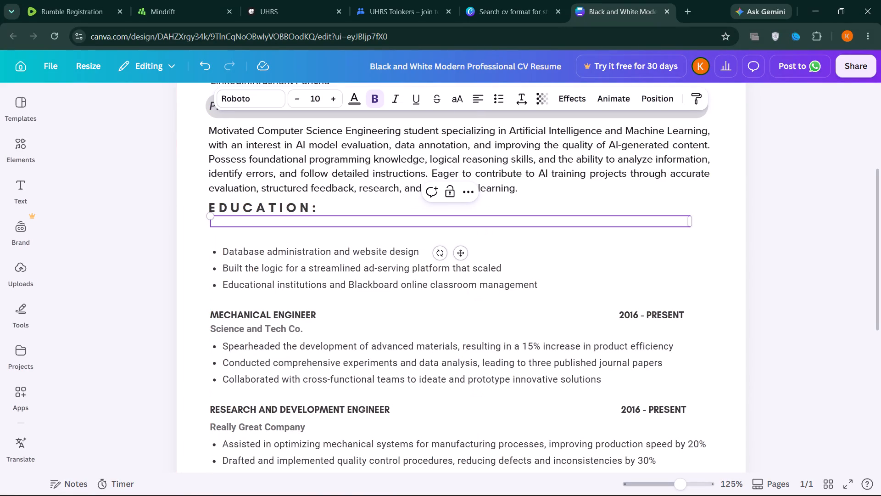
{"action": "type", "text": "Bachelor of Technology (B.Tech) in Computer Science Engineering AI & ML"}
{"action": "key", "text": "Return"}
{"action": "type", "text": "Parul University, Gujarat, India"}
{"action": "key", "text": "Return"}
{"action": "type", "text": "Expected Graduation: 2029"}
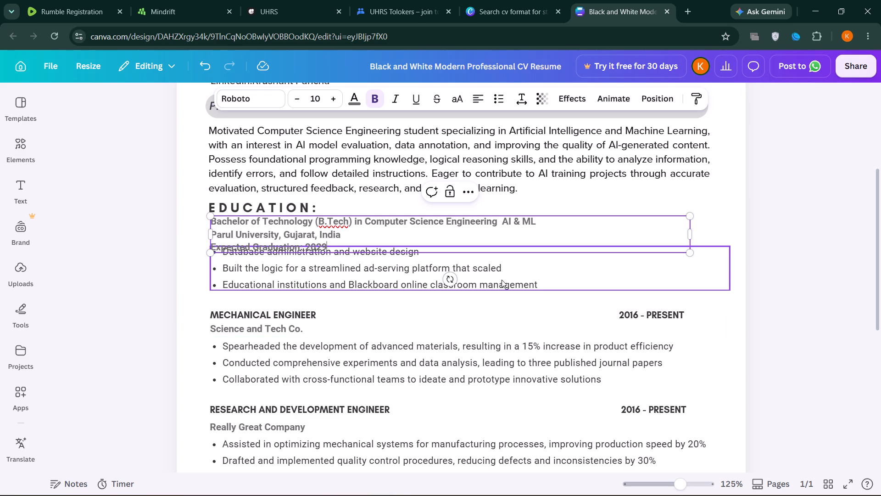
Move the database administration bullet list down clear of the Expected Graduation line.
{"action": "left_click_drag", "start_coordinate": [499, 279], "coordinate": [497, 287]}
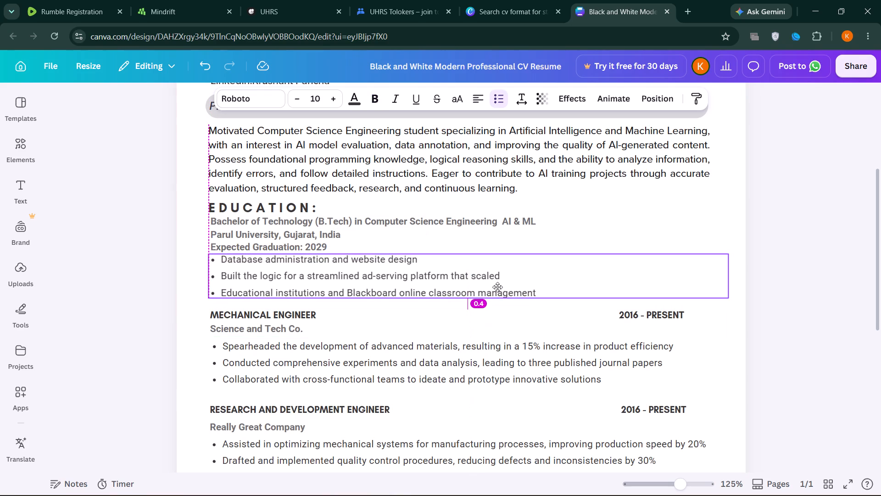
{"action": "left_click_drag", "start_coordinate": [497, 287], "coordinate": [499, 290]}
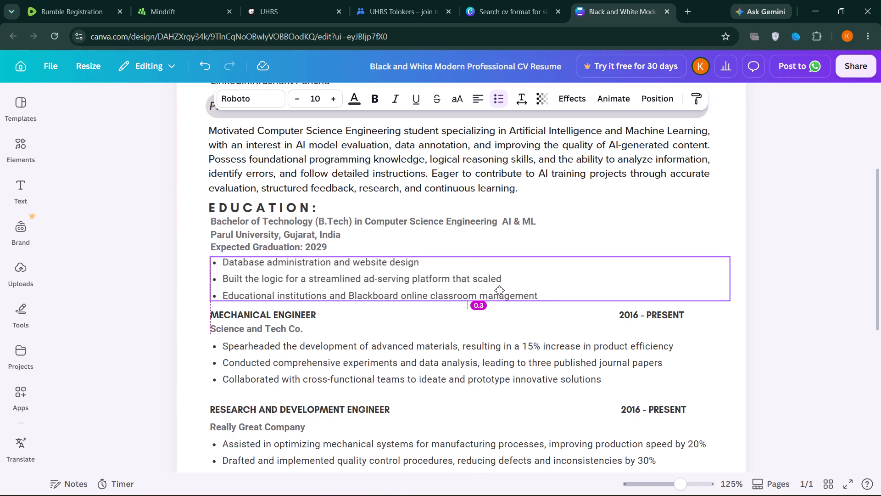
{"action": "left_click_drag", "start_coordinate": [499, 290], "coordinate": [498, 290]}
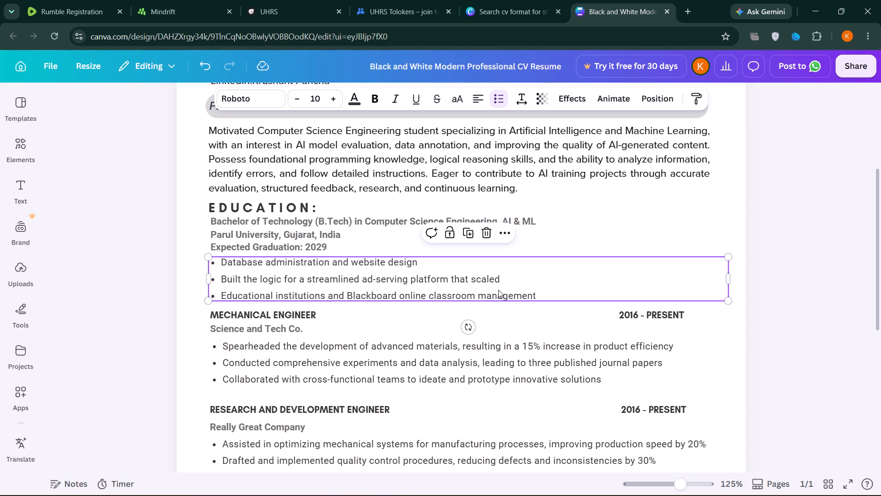
Delete all three bullet items and the remaining bullet marker from the list beneath the Education entry.
{"action": "left_click", "coordinate": [236, 260]}
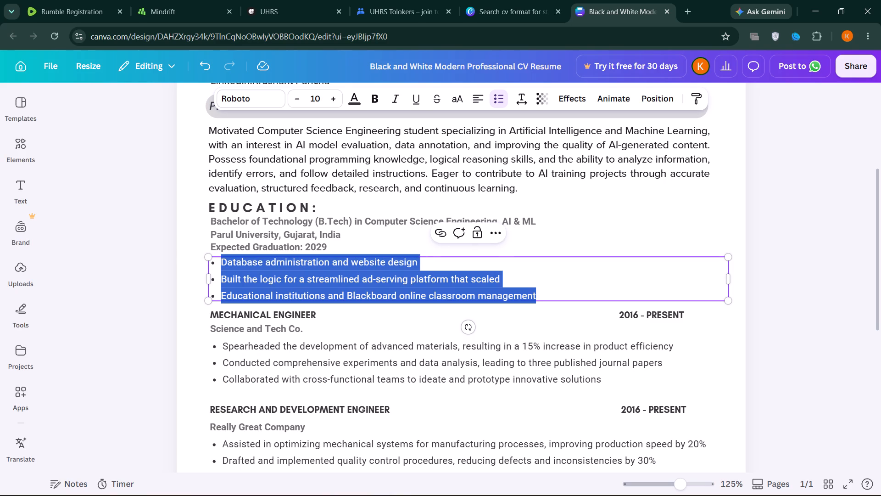
{"action": "key", "text": "BackSpace"}
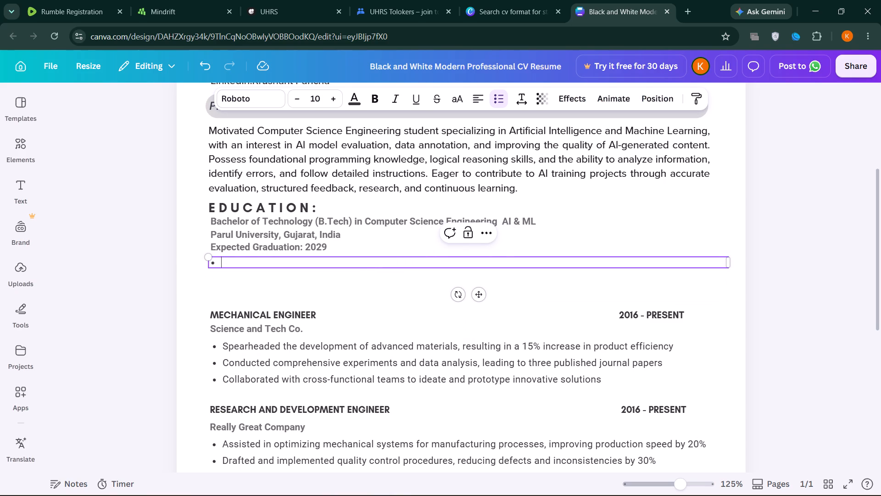
{"action": "key", "text": "BackSpace"}
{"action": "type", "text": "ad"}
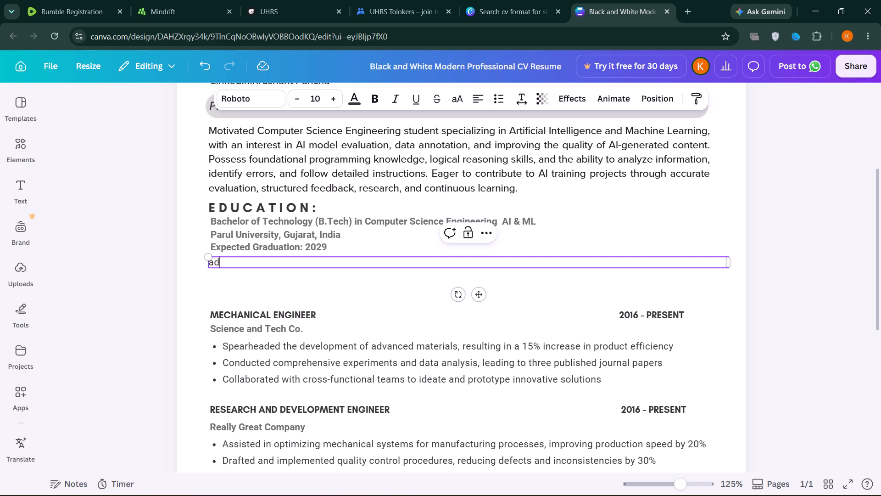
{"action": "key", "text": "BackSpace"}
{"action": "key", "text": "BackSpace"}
Review the resume from the contact details through the remaining engineer entries to Contact, Language, Skills and References.
{"action": "scroll", "coordinate": [341, 368], "scroll_direction": "up", "scroll_amount": 1}
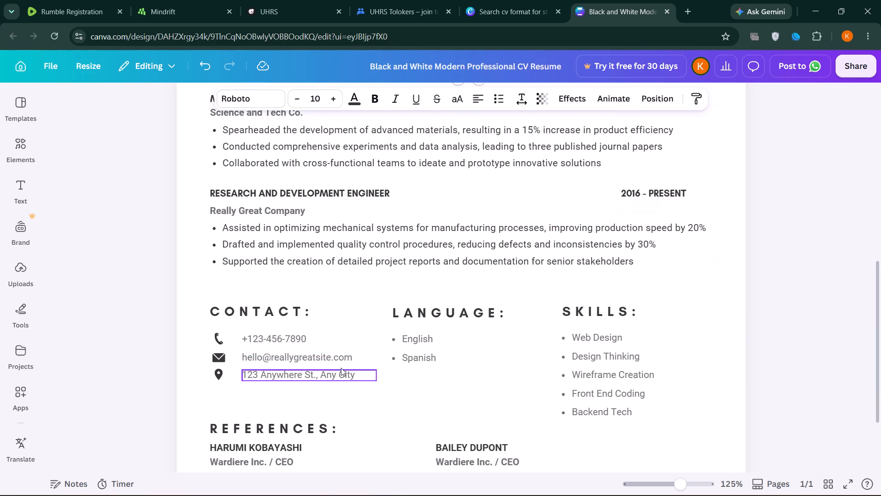
{"action": "scroll", "coordinate": [341, 368], "scroll_direction": "up", "scroll_amount": 1}
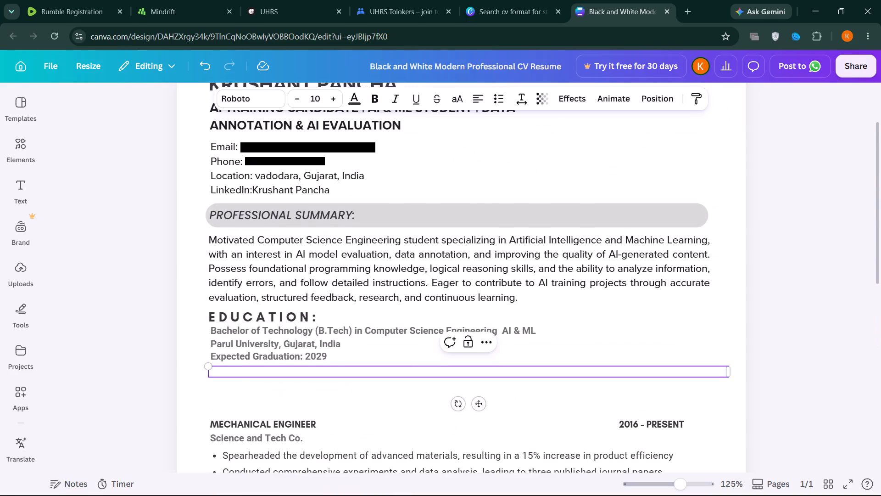
{"action": "scroll", "coordinate": [341, 368], "scroll_direction": "down", "scroll_amount": 2}
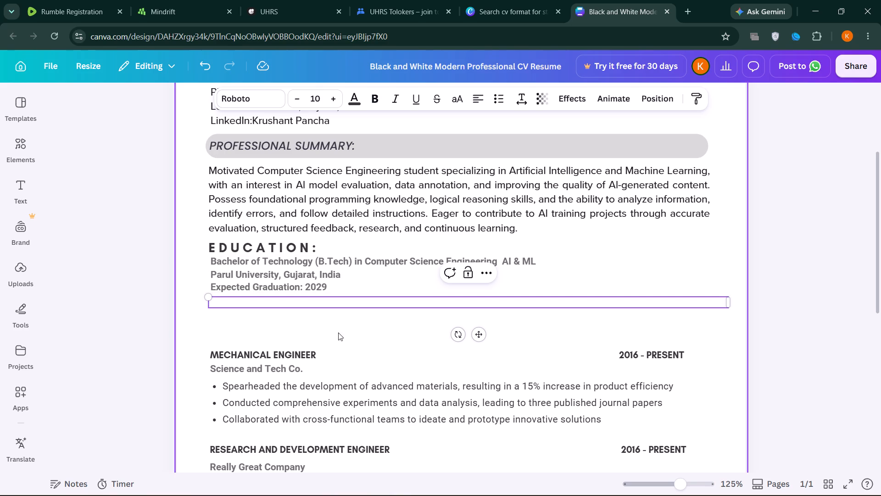
{"action": "left_click", "coordinate": [303, 381]}
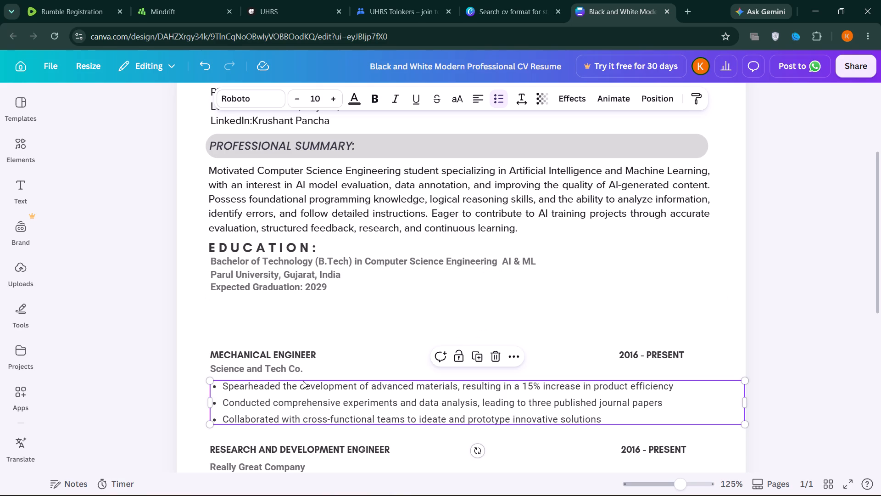
{"action": "scroll", "coordinate": [229, 361], "scroll_direction": "down", "scroll_amount": 1}
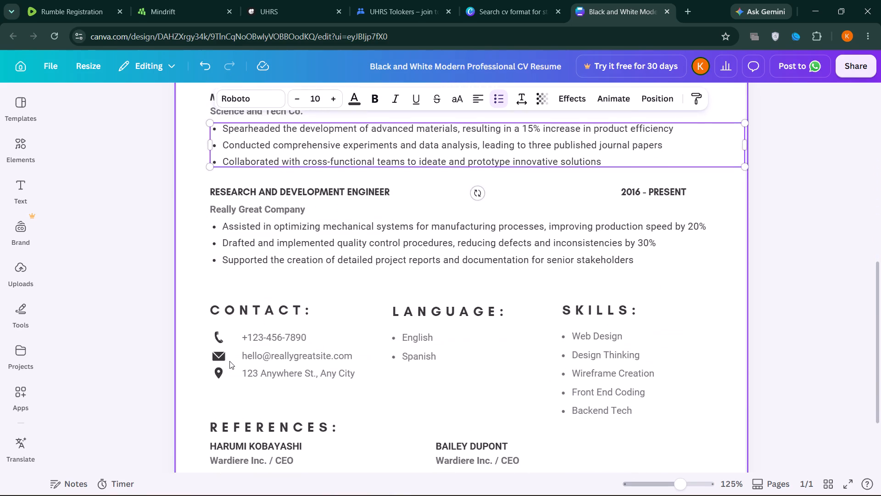
{"action": "scroll", "coordinate": [229, 361], "scroll_direction": "down", "scroll_amount": 1}
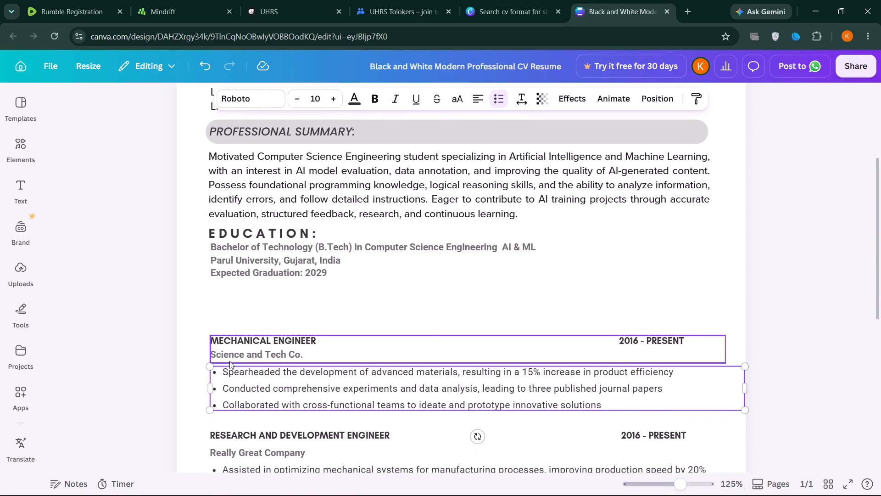
{"action": "scroll", "coordinate": [229, 361], "scroll_direction": "down", "scroll_amount": 1}
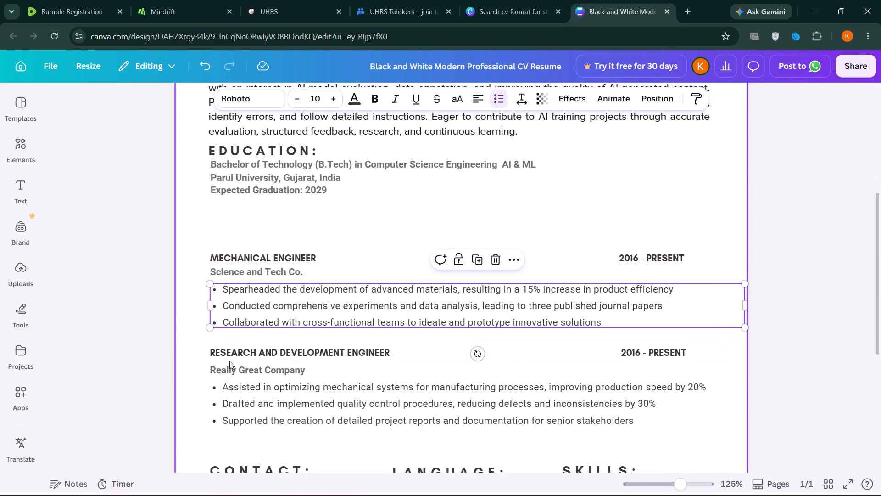
{"action": "scroll", "coordinate": [229, 361], "scroll_direction": "down", "scroll_amount": 6}
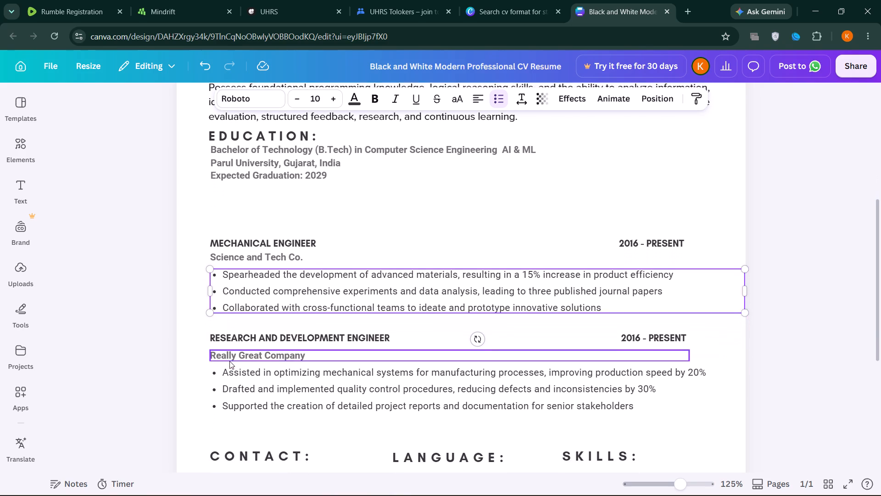
{"action": "scroll", "coordinate": [229, 361], "scroll_direction": "down", "scroll_amount": 1}
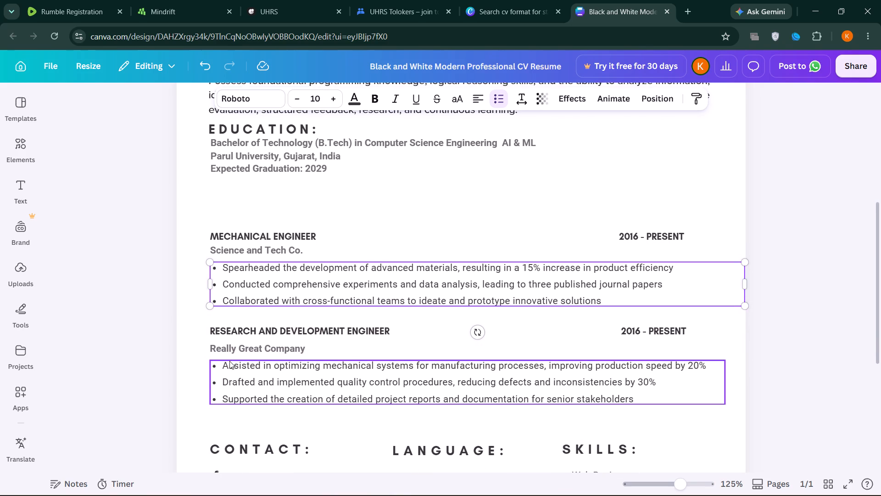
{"action": "scroll", "coordinate": [229, 361], "scroll_direction": "down", "scroll_amount": 1}
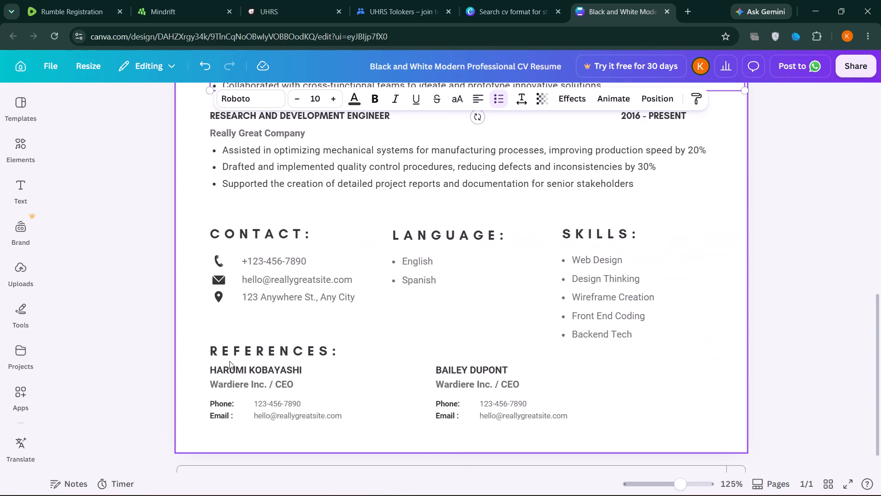
Replace Spanish with Hindi as the second bullet under the Language heading.
{"action": "left_click", "coordinate": [417, 278]}
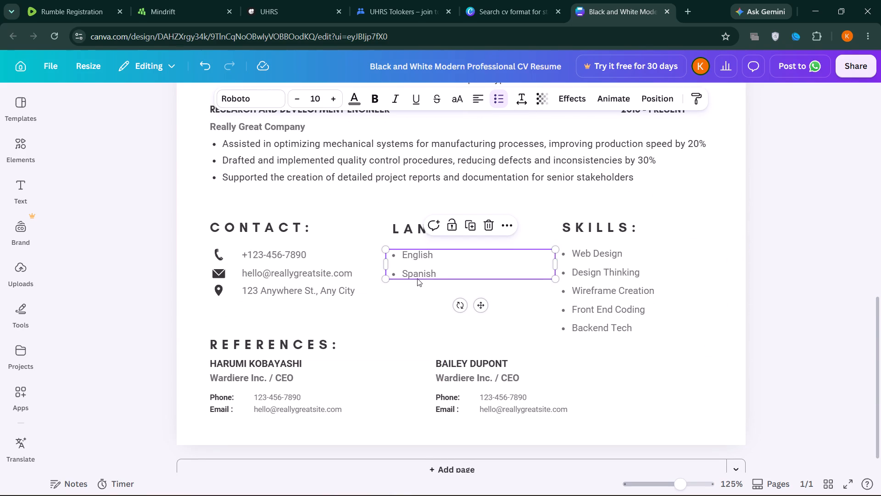
{"action": "left_click", "coordinate": [444, 262]}
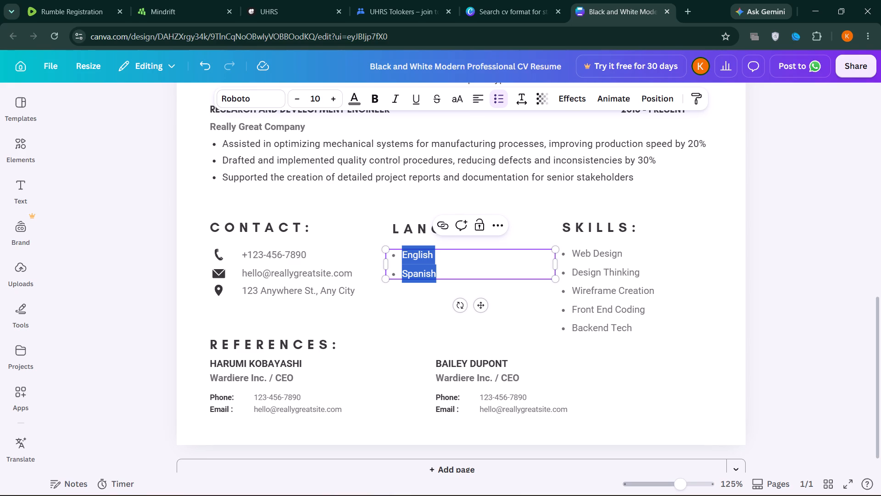
{"action": "left_click", "coordinate": [458, 266]}
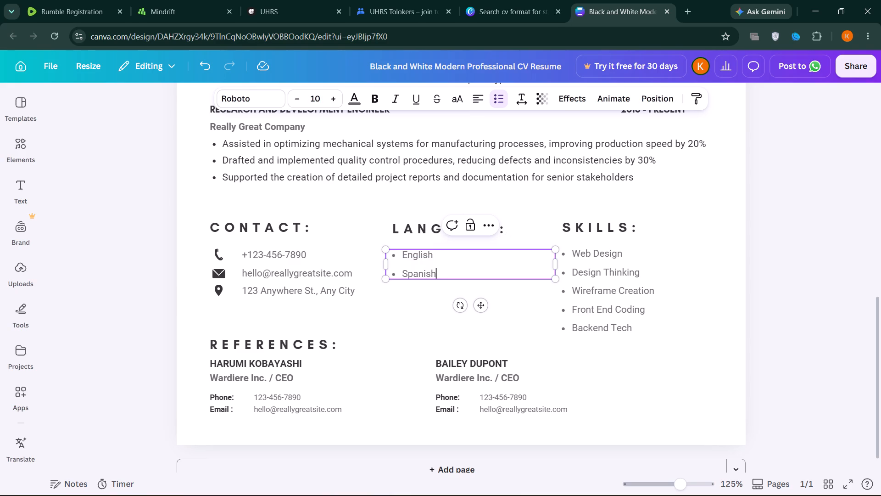
{"action": "key", "text": "BackSpace"}
{"action": "key", "text": "BackSpace"}
{"action": "key", "text": "BackSpace"}
{"action": "key", "text": "BackSpace"}
{"action": "key", "text": "BackSpace"}
{"action": "key", "text": "BackSpace"}
{"action": "key", "text": "BackSpace"}
{"action": "key", "text": "shift+h"}
{"action": "type", "text": "in"}
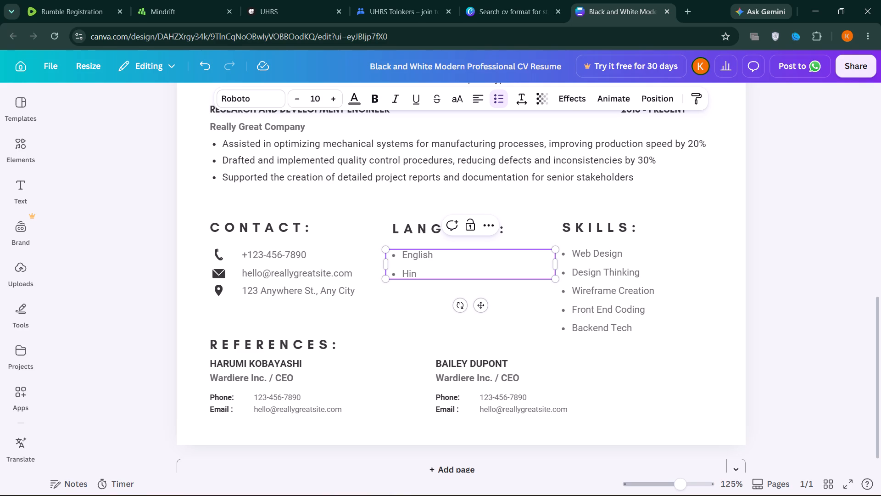
{"action": "type", "text": "di"}
{"action": "left_click", "coordinate": [544, 297]}
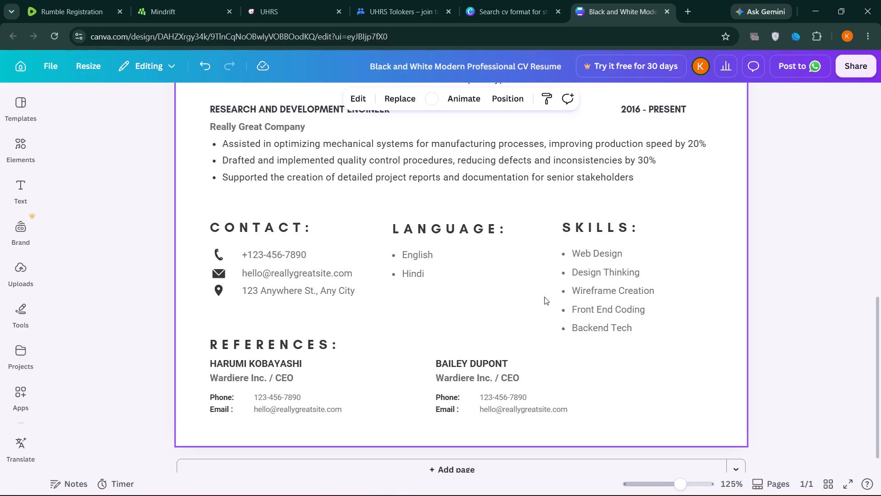
Scale the Language list's text box down slightly, bringing its font size to 9.9.
{"action": "left_click", "coordinate": [594, 328]}
{"action": "left_click", "coordinate": [483, 276]}
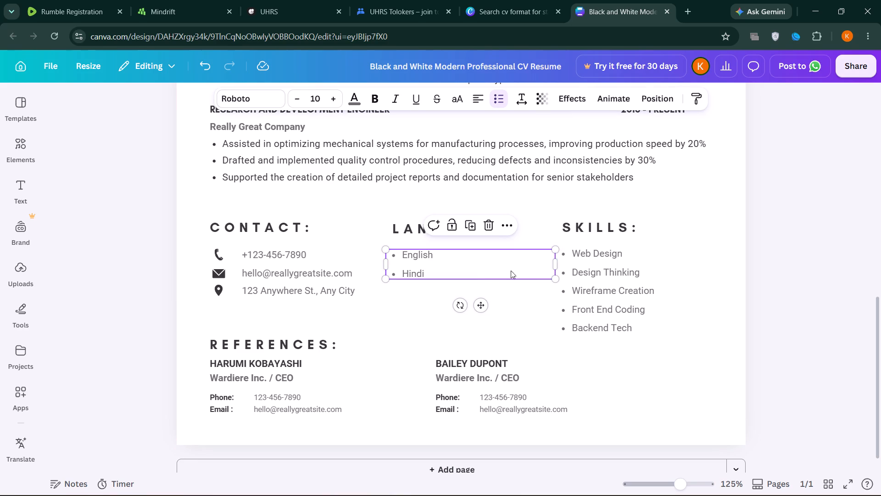
{"action": "left_click_drag", "start_coordinate": [557, 279], "coordinate": [556, 295]}
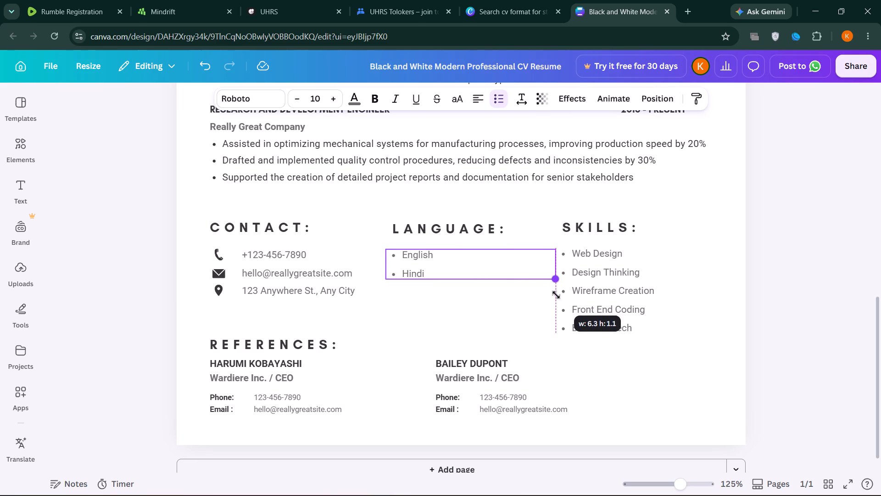
{"action": "left_click_drag", "start_coordinate": [556, 295], "coordinate": [554, 297]}
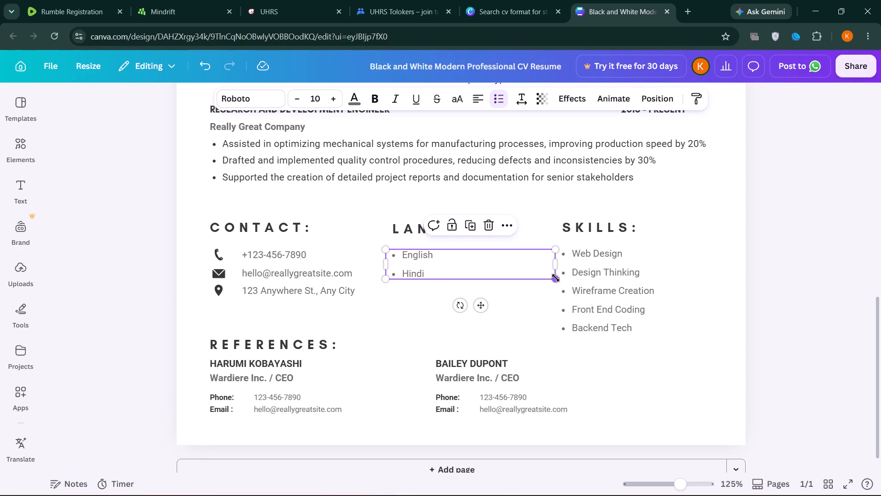
{"action": "left_click_drag", "start_coordinate": [556, 278], "coordinate": [567, 290]}
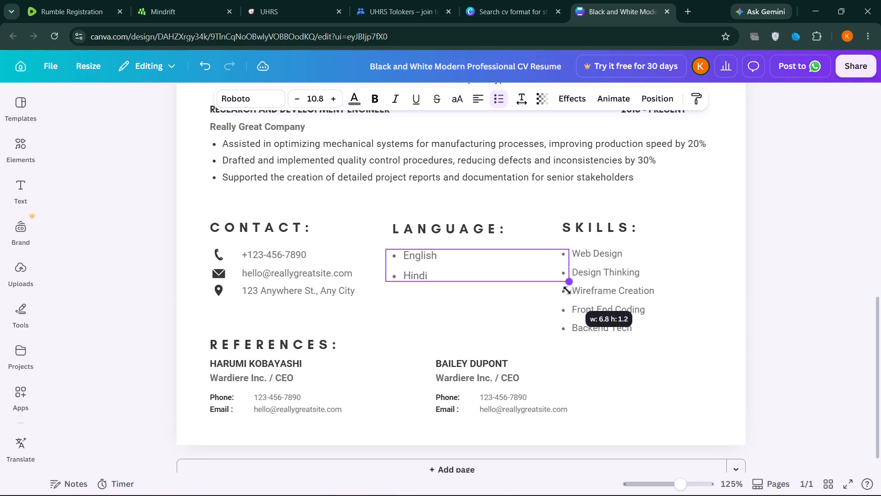
{"action": "left_click_drag", "start_coordinate": [567, 290], "coordinate": [548, 283]}
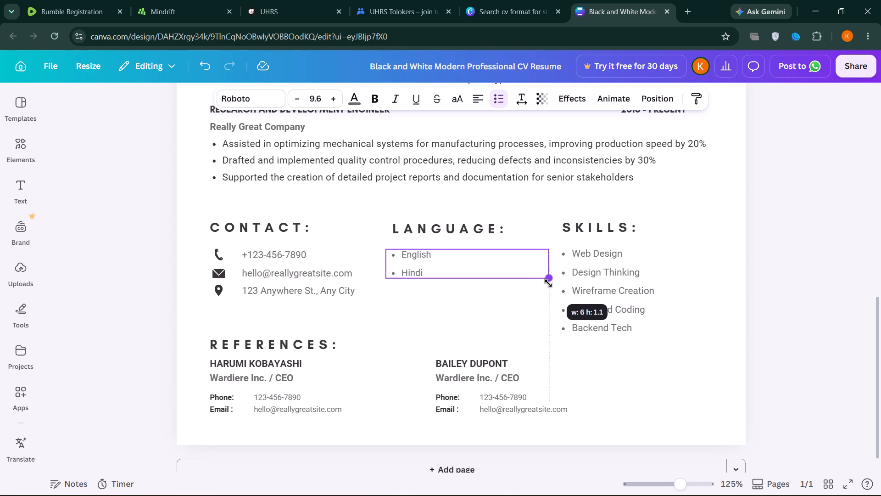
{"action": "left_click_drag", "start_coordinate": [548, 283], "coordinate": [550, 285]}
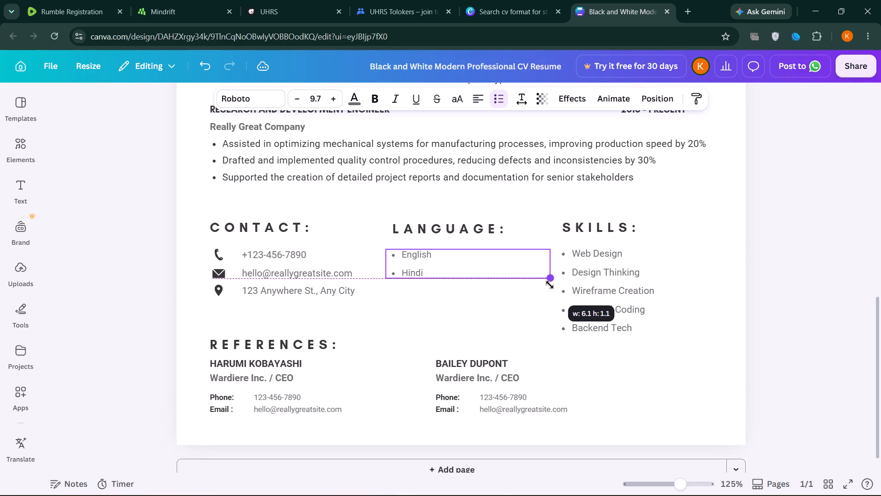
{"action": "left_click_drag", "start_coordinate": [550, 285], "coordinate": [553, 287]}
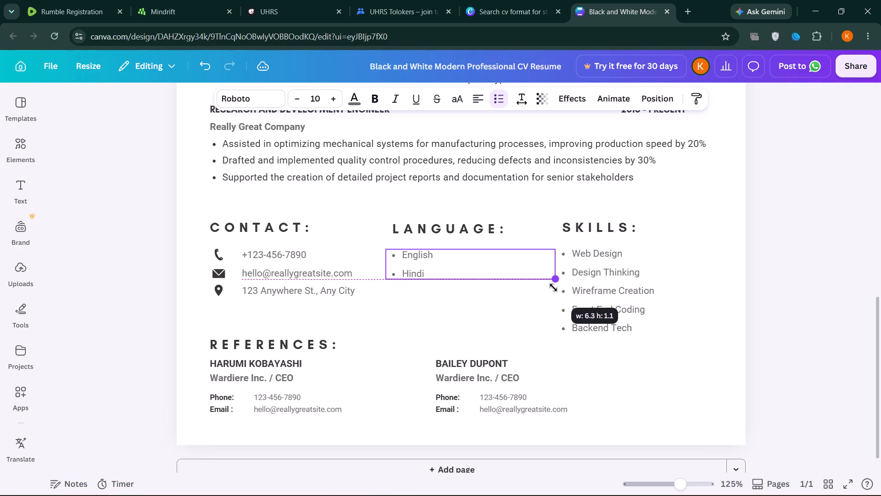
{"action": "left_click_drag", "start_coordinate": [553, 287], "coordinate": [552, 287]}
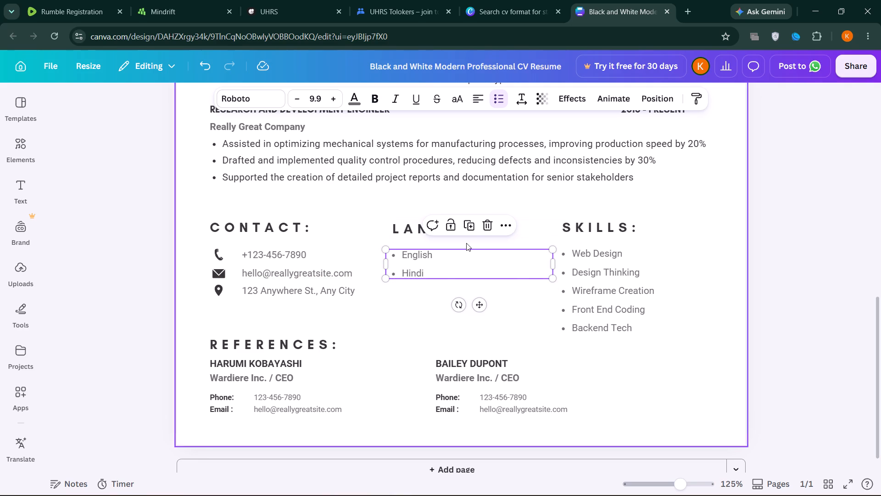
Add Gujarati as a third bullet below Hindi in the Language list.
{"action": "left_click", "coordinate": [446, 276]}
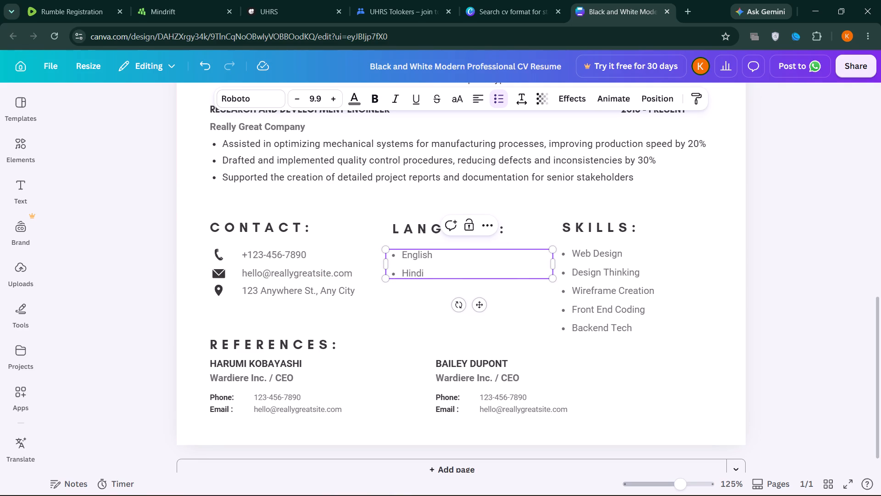
{"action": "key", "text": "Return"}
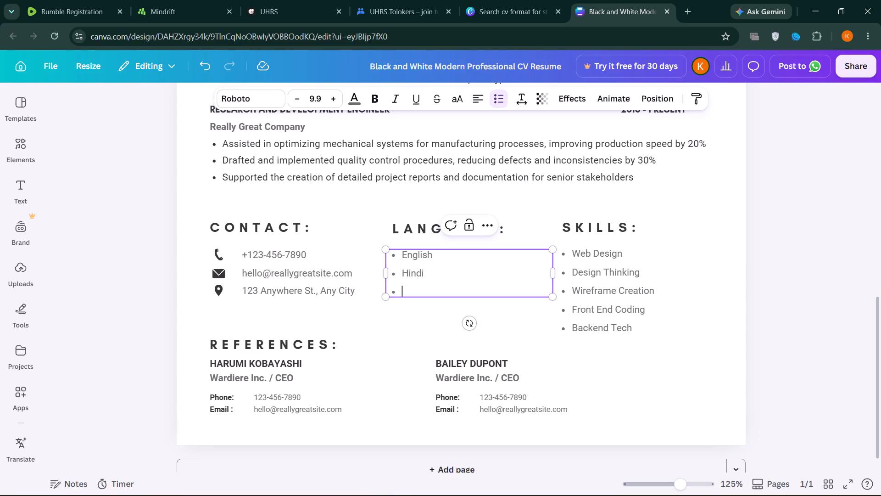
{"action": "key", "text": "g"}
{"action": "key", "text": "BackSpace"}
{"action": "key", "text": "shift+g"}
{"action": "type", "text": "ujarati"}
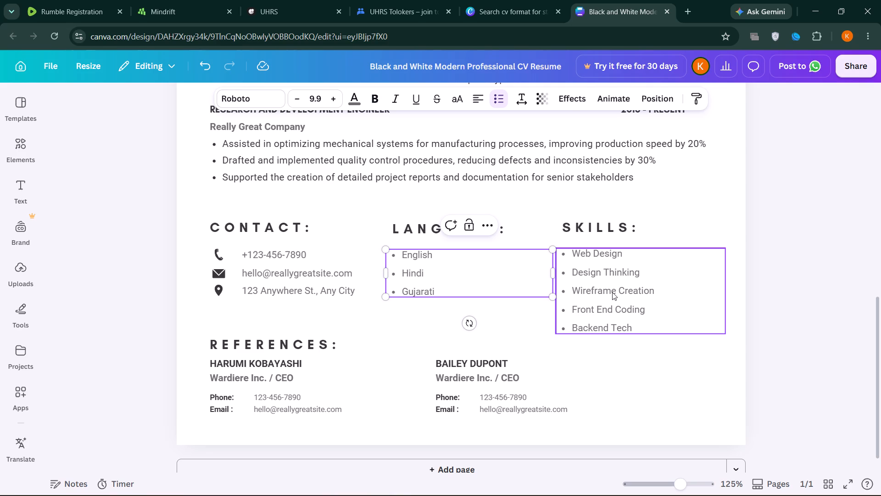
Replace Design Thinking with Programming as the second bullet in the Skills list.
{"action": "left_click", "coordinate": [686, 254]}
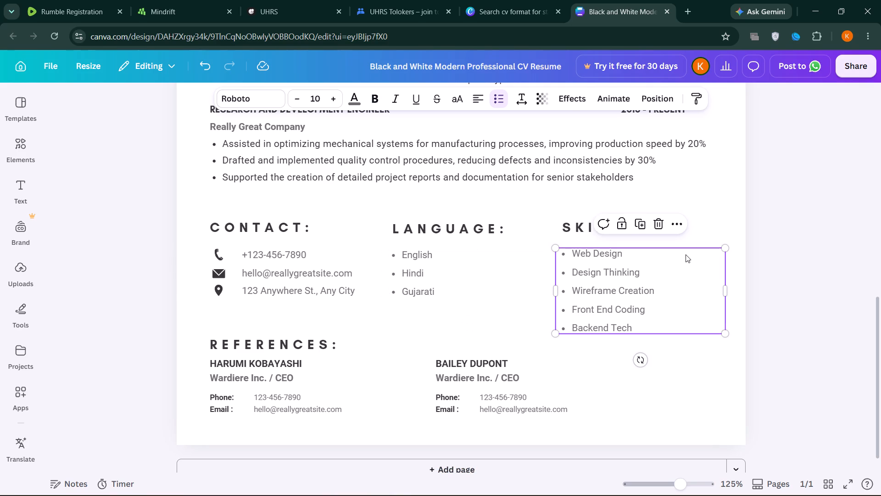
{"action": "left_click", "coordinate": [679, 272]}
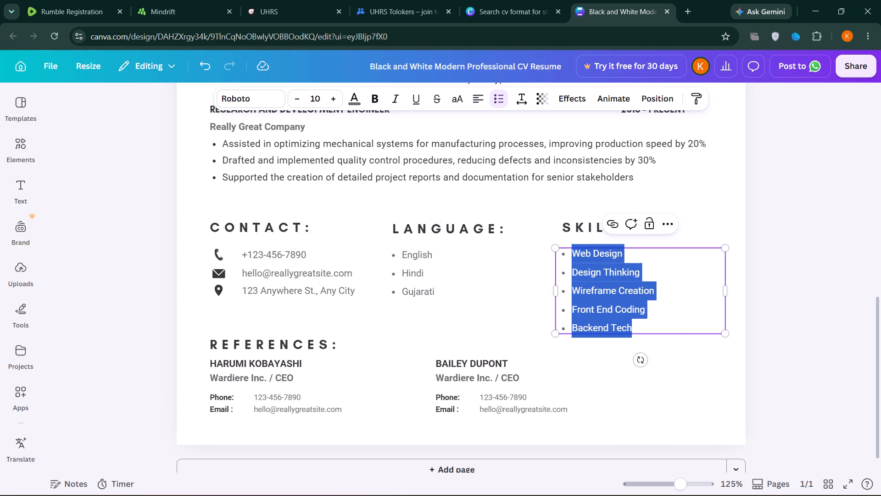
{"action": "left_click", "coordinate": [652, 269]}
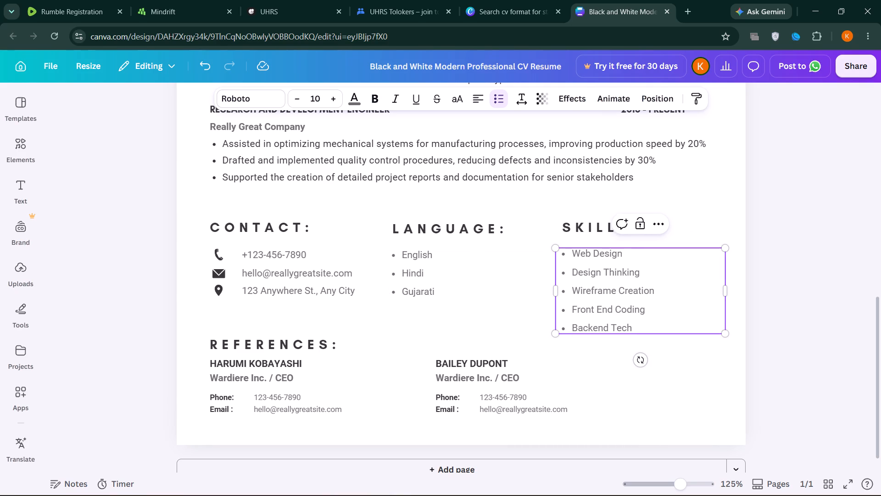
{"action": "key", "text": "BackSpace"}
{"action": "key", "text": "BackSpace"}
{"action": "key", "text": "BackSpace"}
{"action": "key", "text": "BackSpace"}
{"action": "key", "text": "BackSpace"}
{"action": "key", "text": "BackSpace"}
{"action": "key", "text": "BackSpace"}
{"action": "key", "text": "BackSpace"}
{"action": "key", "text": "BackSpace"}
{"action": "key", "text": "BackSpace"}
{"action": "key", "text": "BackSpace"}
{"action": "key", "text": "BackSpace"}
{"action": "key", "text": "BackSpace"}
{"action": "key", "text": "BackSpace"}
{"action": "key", "text": "BackSpace"}
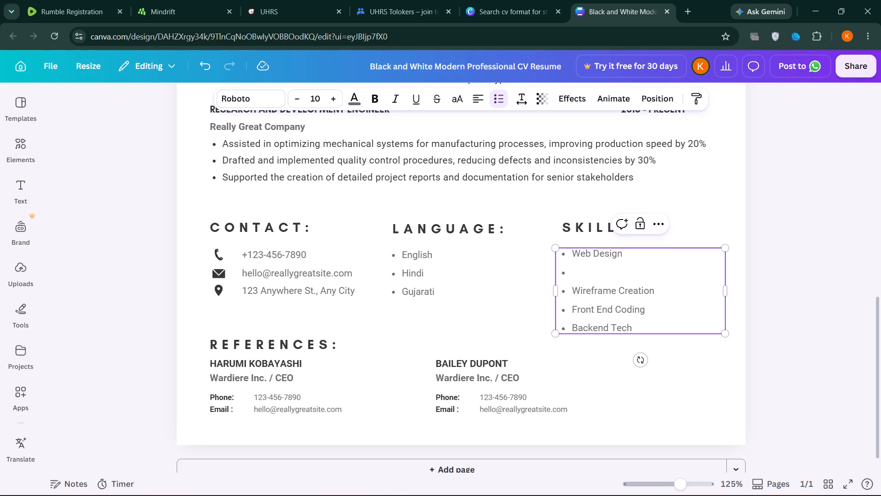
{"action": "key", "text": "shift+p"}
{"action": "type", "text": "rogramming"}
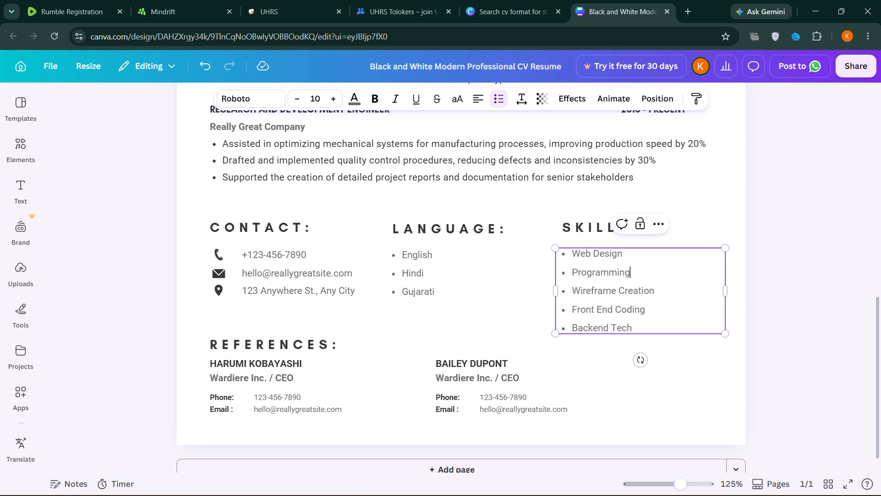
Replace Wireframe Creation with Research as the third bullet in the Skills list.
{"action": "left_click", "coordinate": [679, 294]}
{"action": "key", "text": "BackSpace"}
{"action": "key", "text": "BackSpace"}
{"action": "key", "text": "BackSpace"}
{"action": "key", "text": "BackSpace"}
{"action": "key", "text": "BackSpace"}
{"action": "key", "text": "BackSpace"}
{"action": "key", "text": "BackSpace"}
{"action": "key", "text": "BackSpace"}
{"action": "key", "text": "BackSpace"}
{"action": "key", "text": "BackSpace"}
{"action": "key", "text": "BackSpace"}
{"action": "key", "text": "BackSpace"}
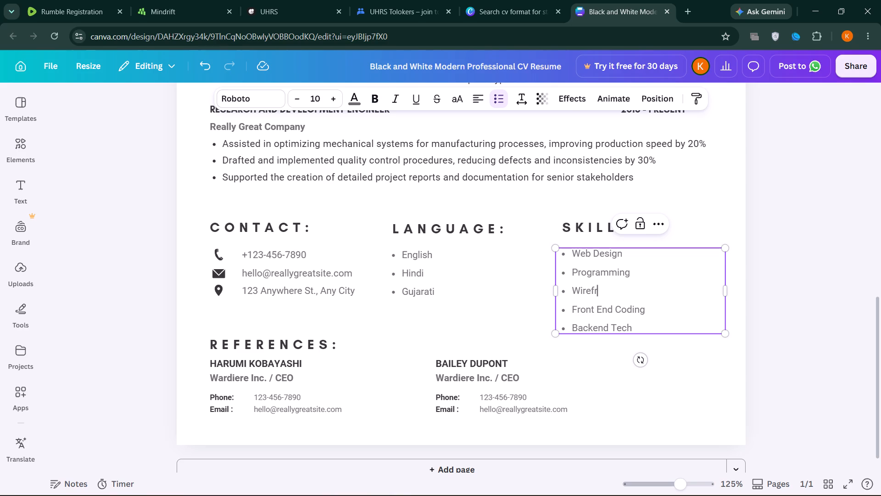
{"action": "key", "text": "BackSpace"}
{"action": "key", "text": "BackSpace"}
{"action": "key", "text": "BackSpace"}
{"action": "key", "text": "BackSpace"}
{"action": "key", "text": "BackSpace"}
{"action": "key", "text": "BackSpace"}
{"action": "type", "text": "Re"}
{"action": "key", "text": "a"}
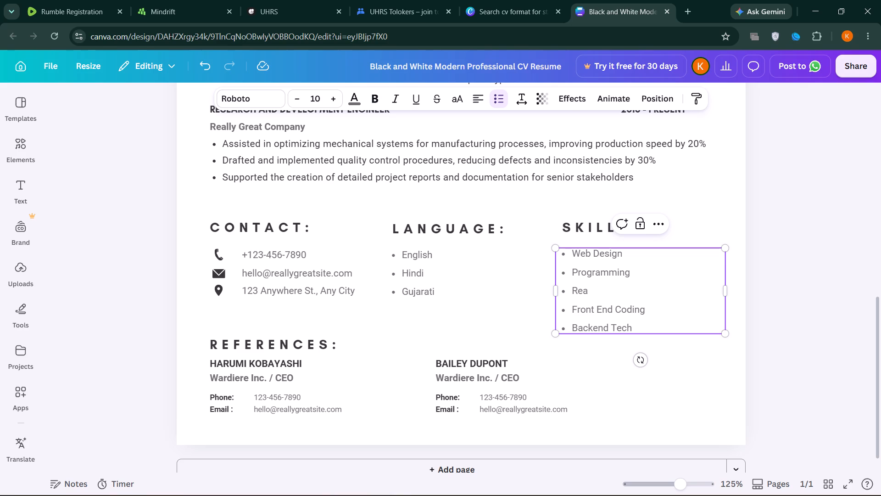
{"action": "key", "text": "BackSpace"}
{"action": "type", "text": "sear"}
{"action": "type", "text": "ch"}
Remove the Front End Coding item from the Skills list, leaving Backend Tech as the fourth bullet.
{"action": "double_click", "coordinate": [684, 311]}
{"action": "key", "text": "BackSpace"}
{"action": "key", "text": "BackSpace"}
{"action": "key", "text": "BackSpace"}
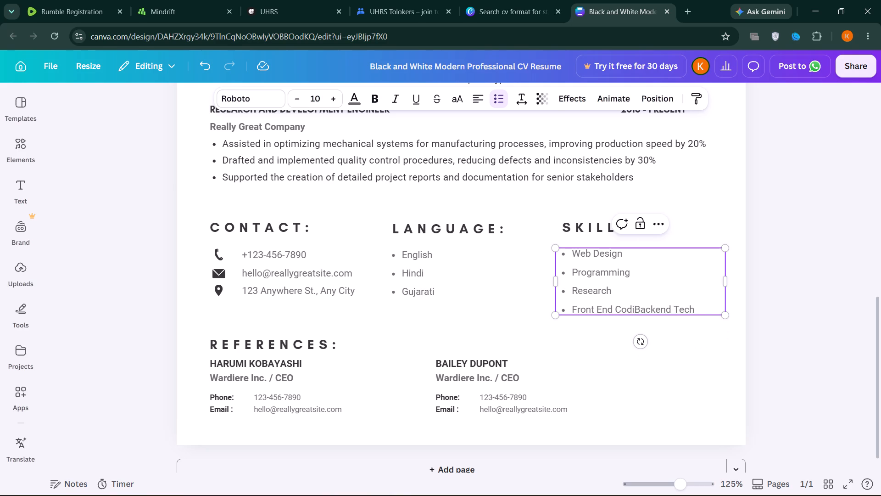
{"action": "key", "text": "BackSpace"}
{"action": "key", "text": "BackSpace"}
{"action": "key", "text": "BackSpace"}
{"action": "key", "text": "BackSpace"}
{"action": "key", "text": "BackSpace"}
{"action": "key", "text": "BackSpace"}
{"action": "key", "text": "BackSpace"}
{"action": "key", "text": "BackSpace"}
{"action": "key", "text": "BackSpace"}
{"action": "key", "text": "BackSpace"}
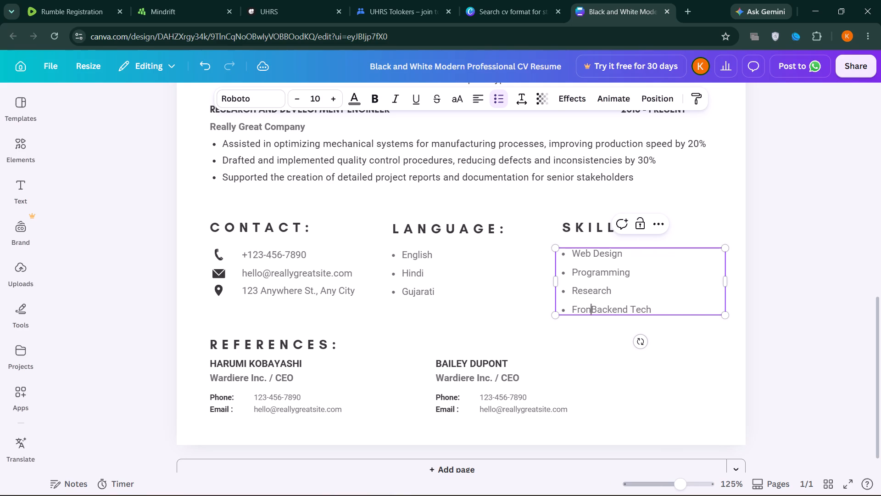
{"action": "key", "text": "BackSpace"}
{"action": "key", "text": "BackSpace"}
{"action": "key", "text": "BackSpace"}
{"action": "key", "text": "BackSpace"}
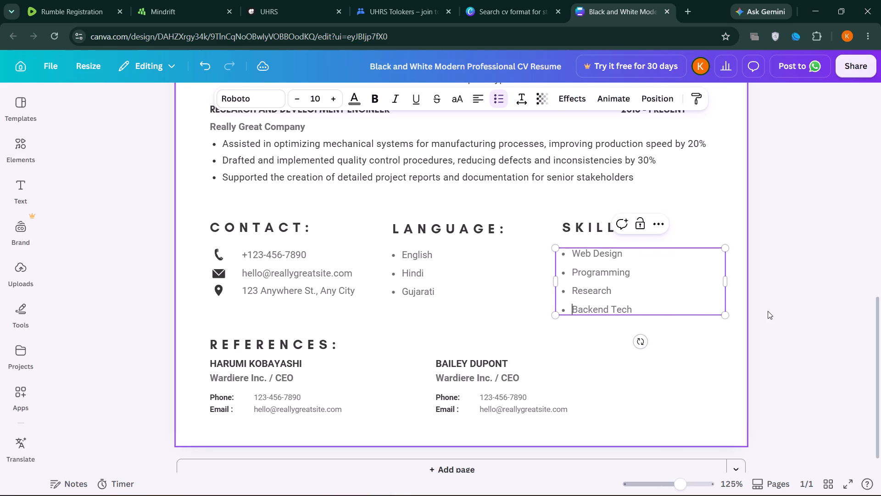
Replace Backend Tech with Quality, capitalised, as the fourth bullet in the Skills list.
{"action": "left_click", "coordinate": [700, 309]}
{"action": "key", "text": "BackSpace"}
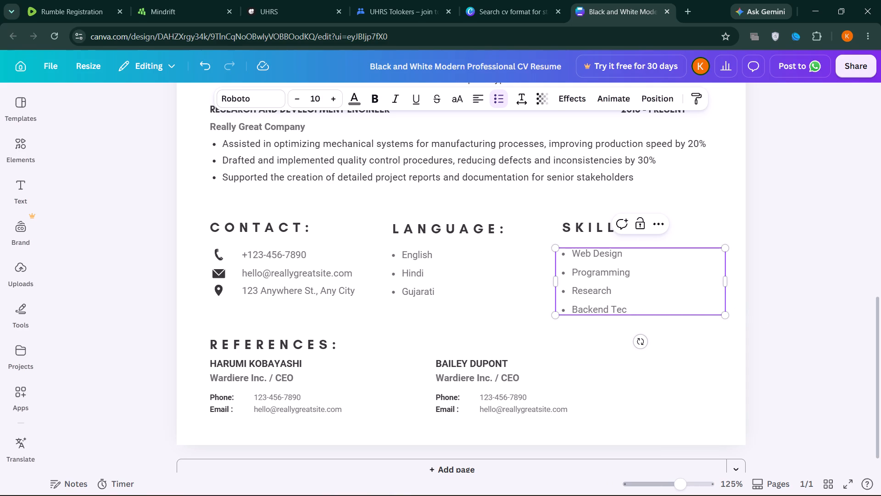
{"action": "key", "text": "BackSpace"}
{"action": "key", "text": "BackSpace"}
{"action": "key", "text": "BackSpace"}
{"action": "key", "text": "BackSpace"}
{"action": "key", "text": "BackSpace"}
{"action": "key", "text": "BackSpace"}
{"action": "key", "text": "BackSpace"}
{"action": "key", "text": "BackSpace"}
{"action": "key", "text": "BackSpace"}
{"action": "key", "text": "BackSpace"}
{"action": "key", "text": "BackSpace"}
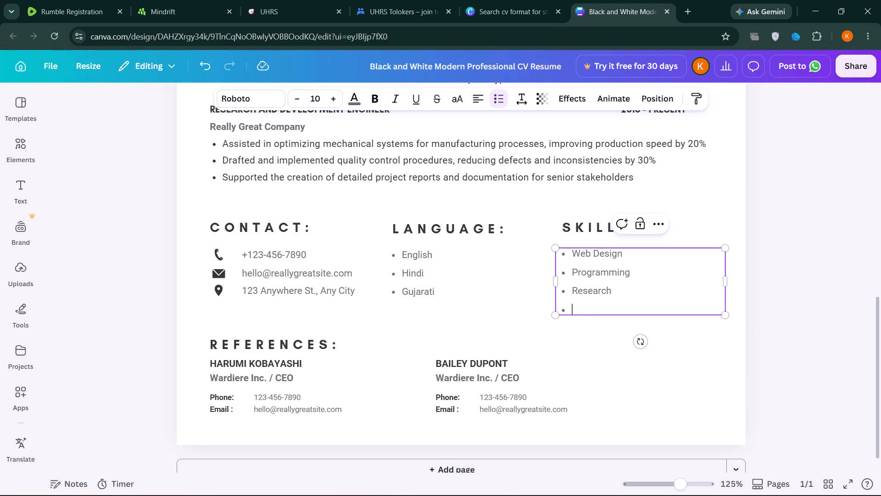
{"action": "type", "text": "qualit"}
{"action": "key", "text": "y"}
{"action": "key", "text": "Left"}
{"action": "key", "text": "Left"}
{"action": "key", "text": "Left"}
{"action": "key", "text": "Left"}
{"action": "key", "text": "Left"}
{"action": "key", "text": "Left"}
{"action": "key", "text": "BackSpace"}
{"action": "key", "text": "shift+q"}
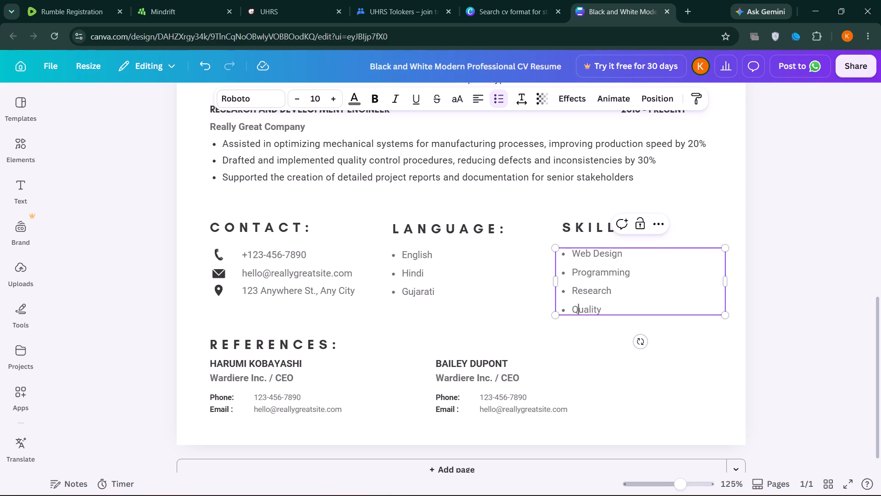
Extend the fourth bullet in the Skills list to read "Quality Evalution".
{"action": "key", "text": "Right"}
{"action": "key", "text": "Right"}
{"action": "key", "text": "Right"}
{"action": "key", "text": "Right"}
{"action": "key", "text": "Right"}
{"action": "key", "text": "Right"}
{"action": "key", "text": "space"}
{"action": "type", "text": "Evalution"}
Add Documentation as a fifth bullet at the end of the Skills list.
{"action": "key", "text": "Return"}
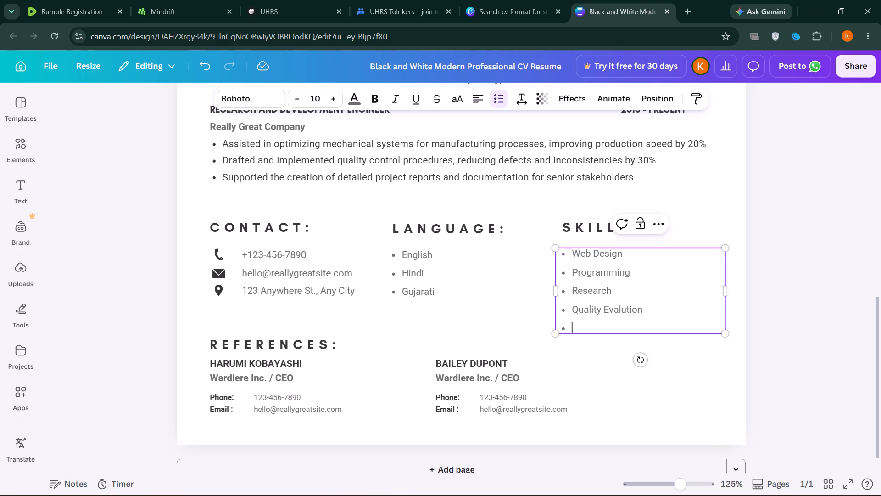
{"action": "key", "text": "shift+d"}
{"action": "type", "text": "ocumentation"}
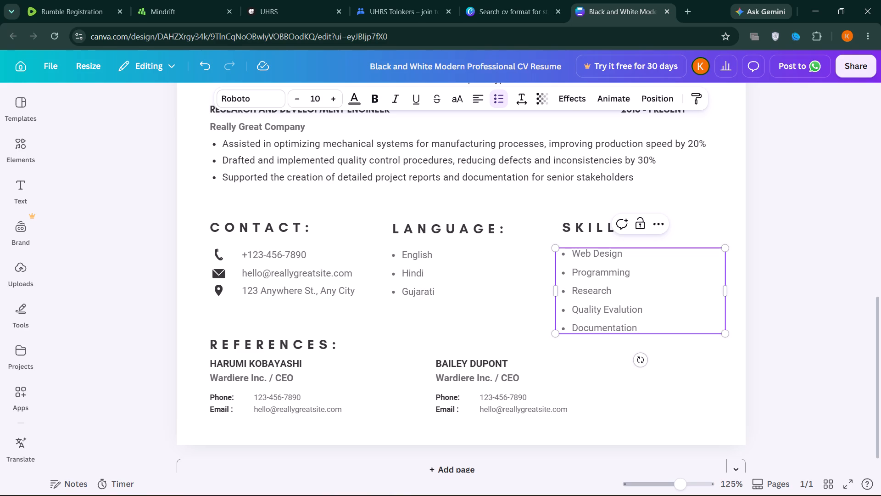
Insert a new bullet reading "Ai & Machine Learning" directly after Web Design in the Skills list.
{"action": "left_click", "coordinate": [649, 251]}
{"action": "key", "text": "Return"}
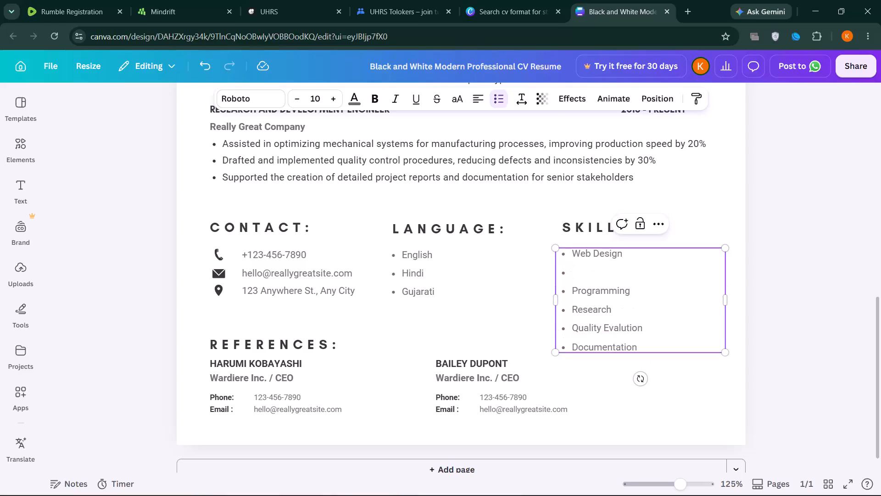
{"action": "key", "text": "a"}
{"action": "key", "text": "BackSpace"}
{"action": "key", "text": "shift+a"}
{"action": "key", "text": "i"}
{"action": "key", "text": "space"}
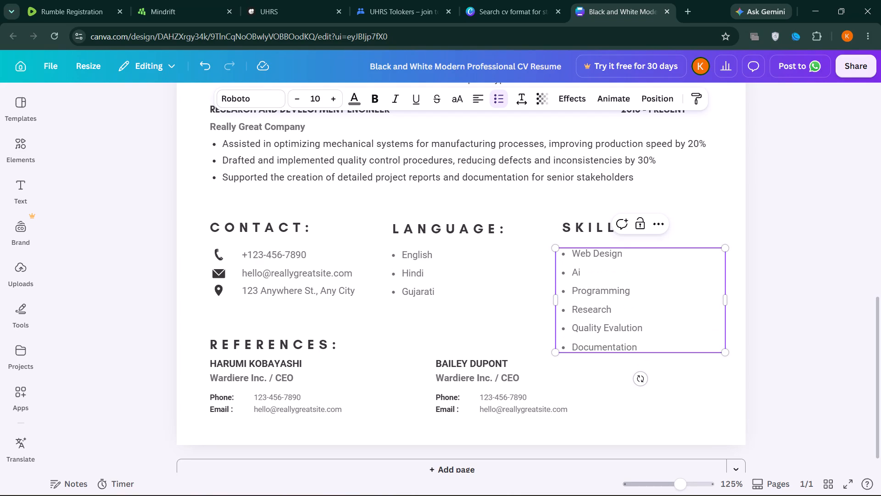
{"action": "key", "text": "shift+ampersand"}
{"action": "key", "text": "space"}
{"action": "type", "text": "ml le"}
{"action": "key", "text": "BackSpace"}
{"action": "key", "text": "BackSpace"}
{"action": "key", "text": "BackSpace"}
{"action": "key", "text": "BackSpace"}
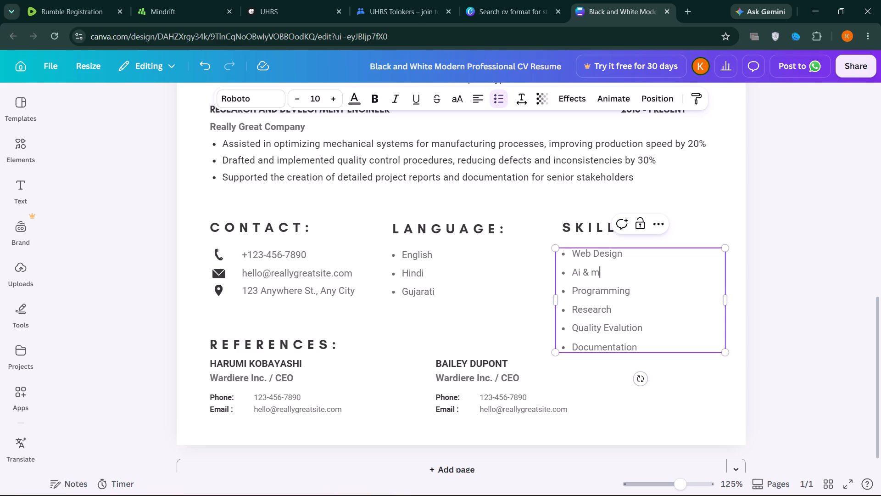
{"action": "key", "text": "BackSpace"}
{"action": "key", "text": "shift+m"}
{"action": "type", "text": "ac"}
{"action": "type", "text": "hi"}
{"action": "type", "text": "ne"}
{"action": "key", "text": "space"}
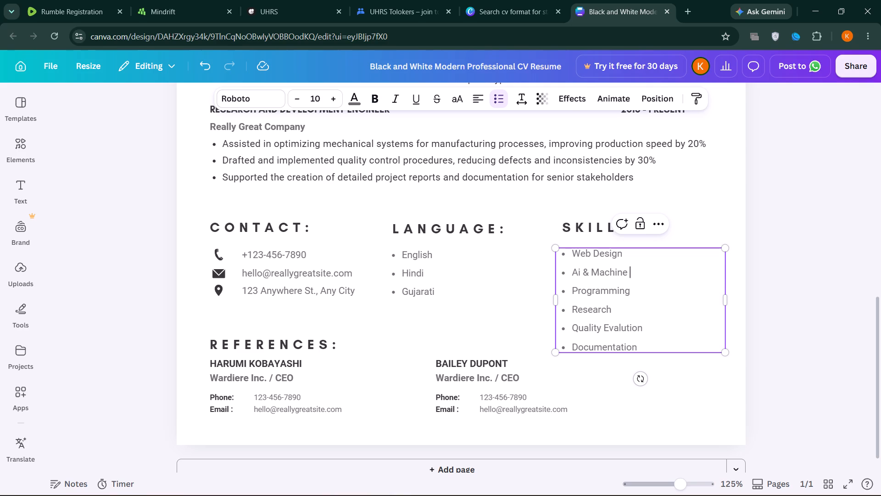
{"action": "key", "text": "shift+l"}
{"action": "type", "text": "earning"}
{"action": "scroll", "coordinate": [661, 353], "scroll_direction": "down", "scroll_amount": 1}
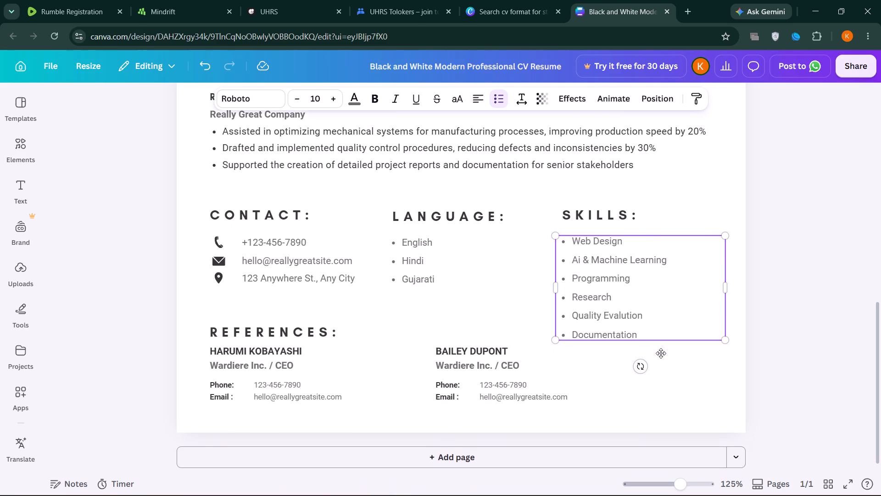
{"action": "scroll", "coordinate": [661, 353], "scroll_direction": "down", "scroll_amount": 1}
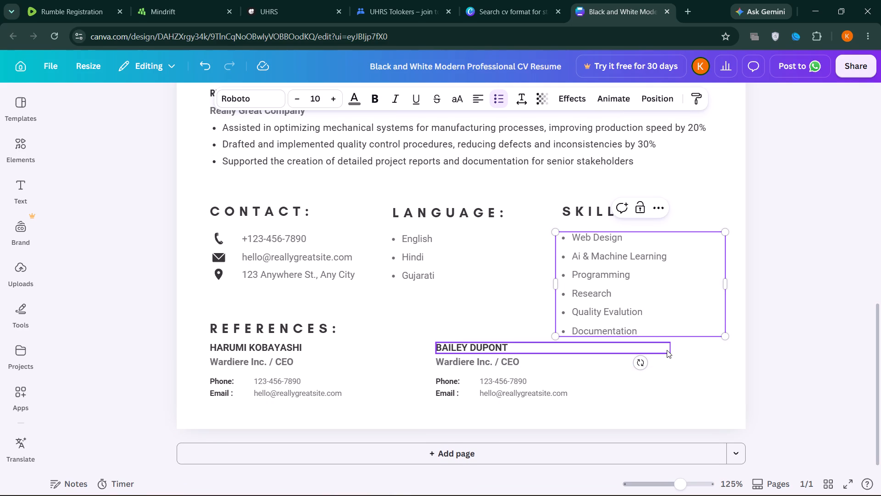
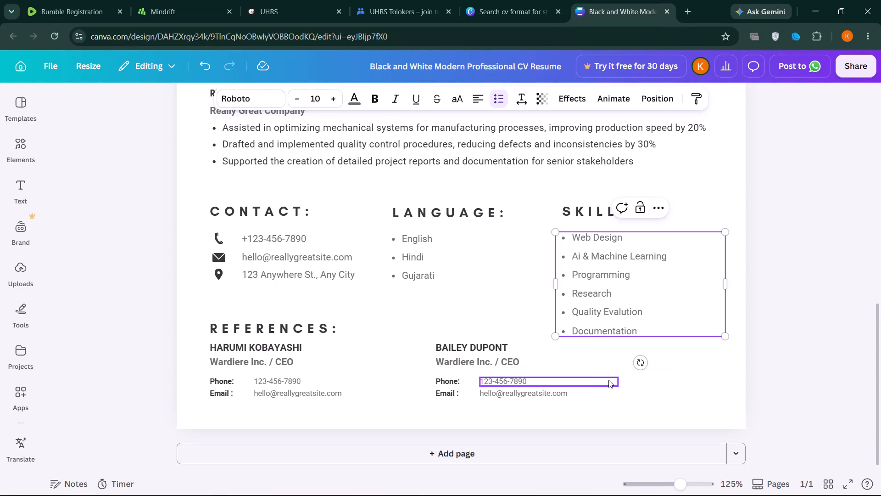
Delete the References heading from the bottom of the resume.
{"action": "left_click", "coordinate": [336, 325]}
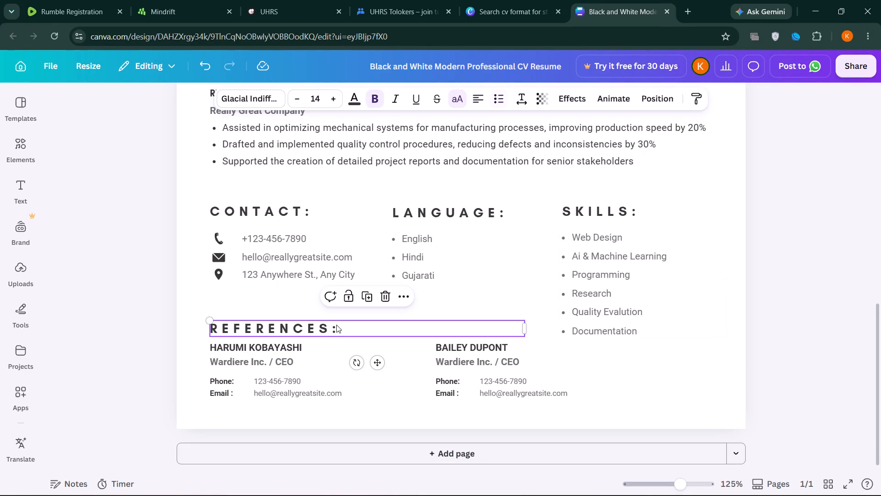
{"action": "left_click", "coordinate": [383, 296]}
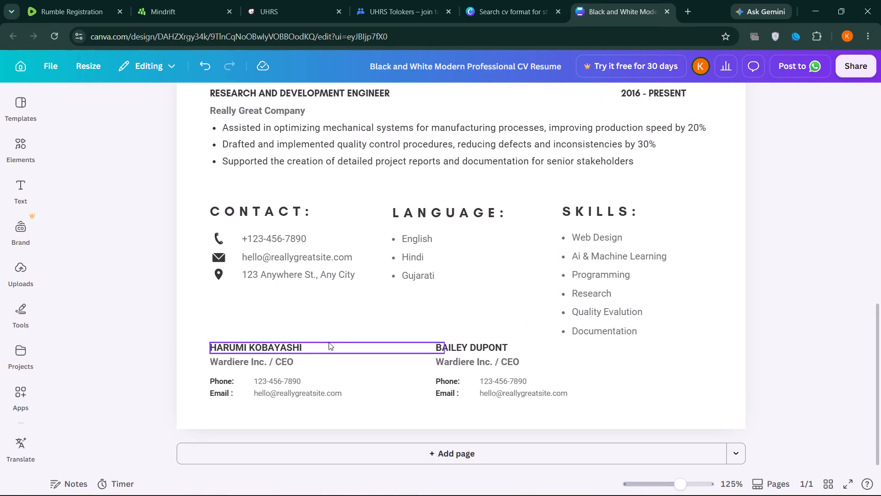
Delete the first reference's name, company line, phone label and phone number beneath the Contact section.
{"action": "left_click", "coordinate": [325, 355]}
{"action": "left_click", "coordinate": [343, 329]}
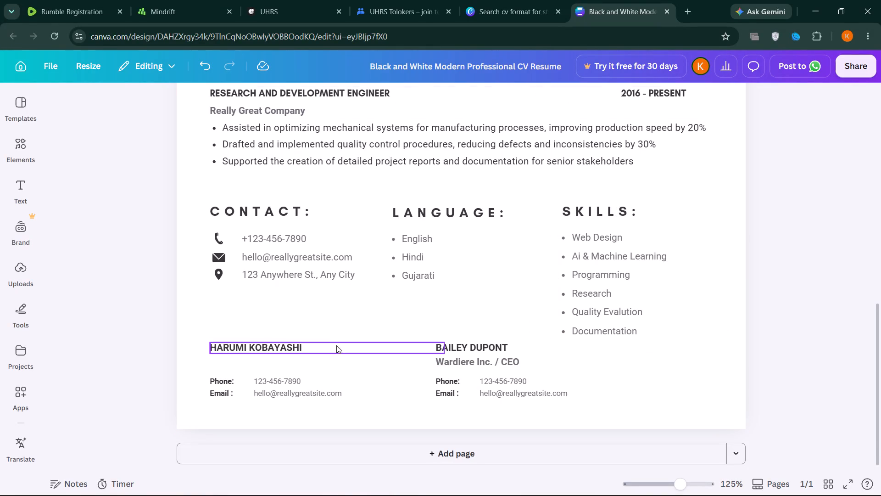
{"action": "left_click", "coordinate": [335, 347]}
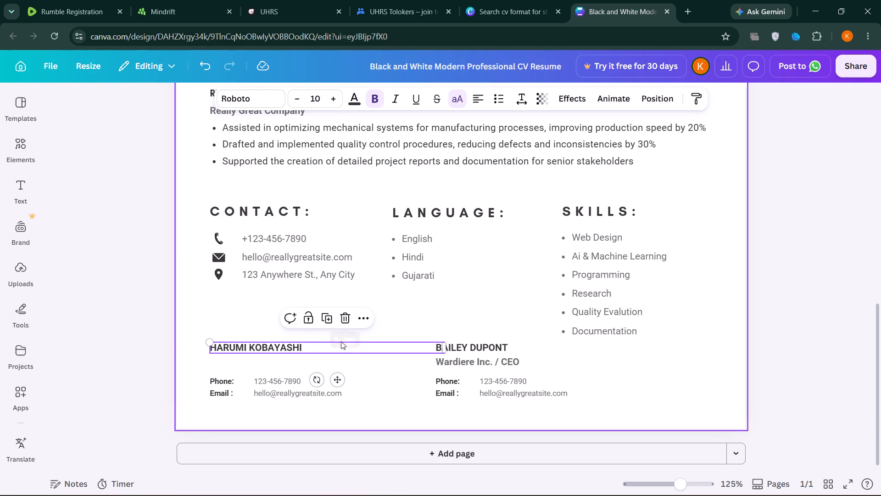
{"action": "left_click", "coordinate": [361, 367]}
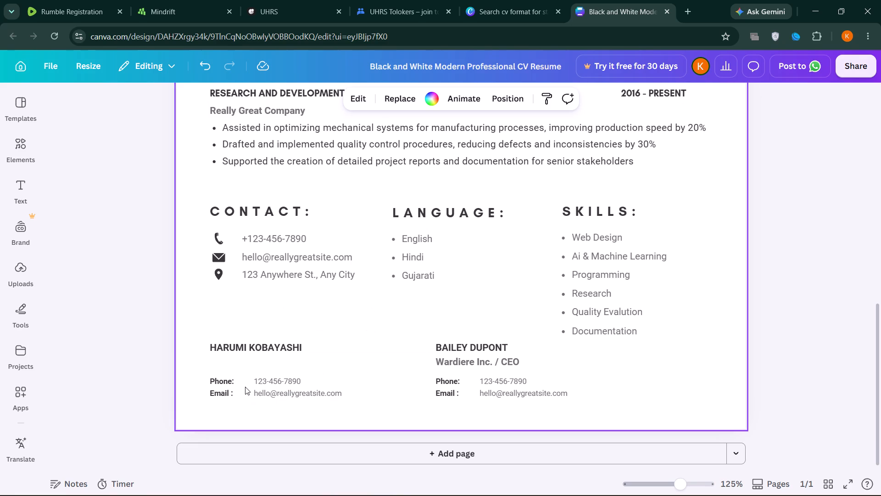
{"action": "left_click", "coordinate": [263, 381]}
{"action": "left_click", "coordinate": [344, 352]}
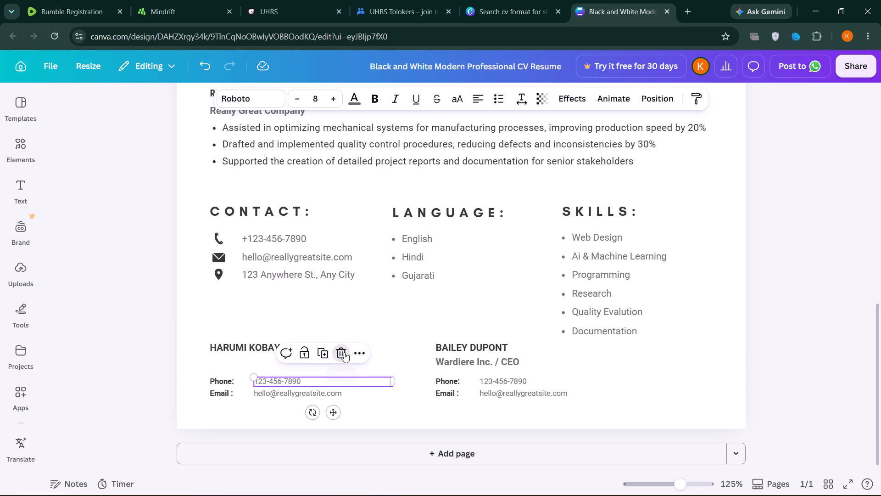
{"action": "left_click", "coordinate": [234, 385]}
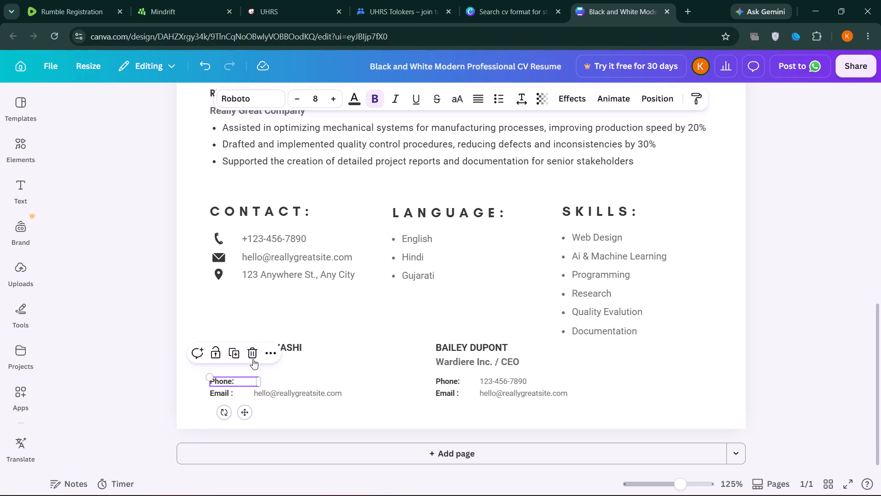
{"action": "left_click", "coordinate": [249, 358]}
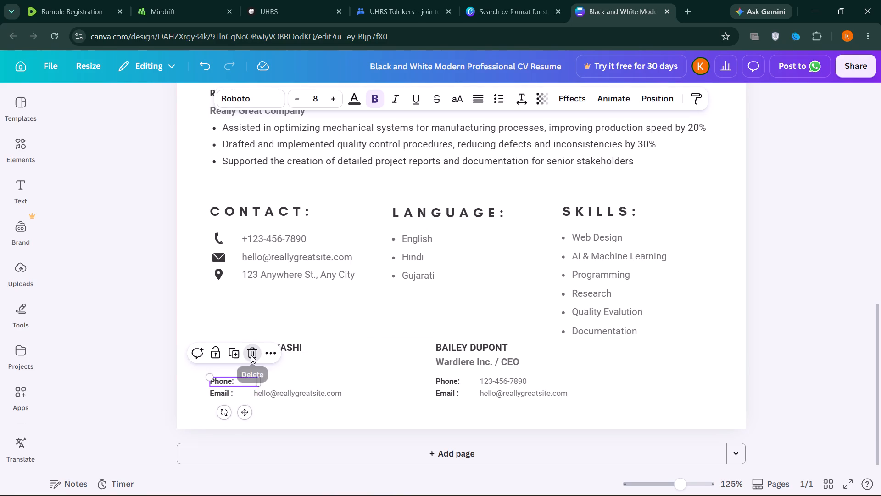
{"action": "left_click", "coordinate": [251, 355]}
{"action": "left_click", "coordinate": [340, 317]}
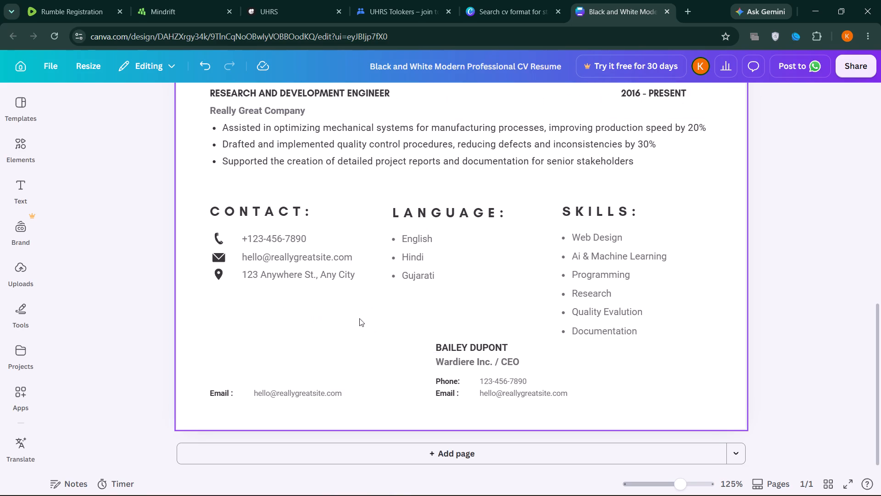
Delete the entire second reference, including its name, company line, phone details and email details.
{"action": "left_click", "coordinate": [456, 339]}
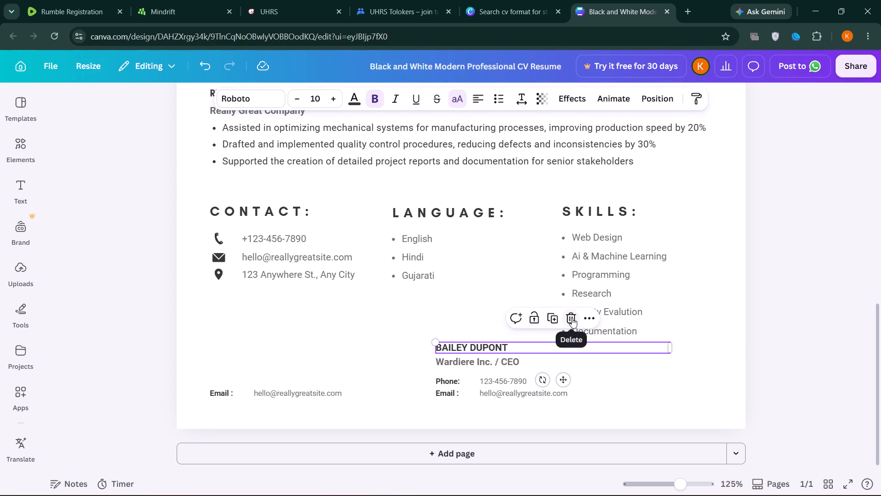
{"action": "left_click", "coordinate": [572, 318]}
{"action": "left_click", "coordinate": [518, 360]}
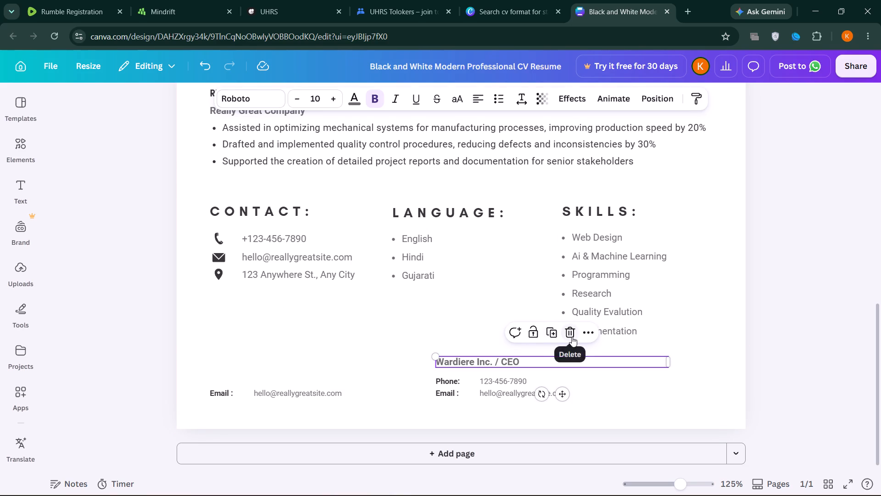
{"action": "left_click_drag", "start_coordinate": [572, 337], "coordinate": [564, 330]}
{"action": "double_click", "coordinate": [564, 330]}
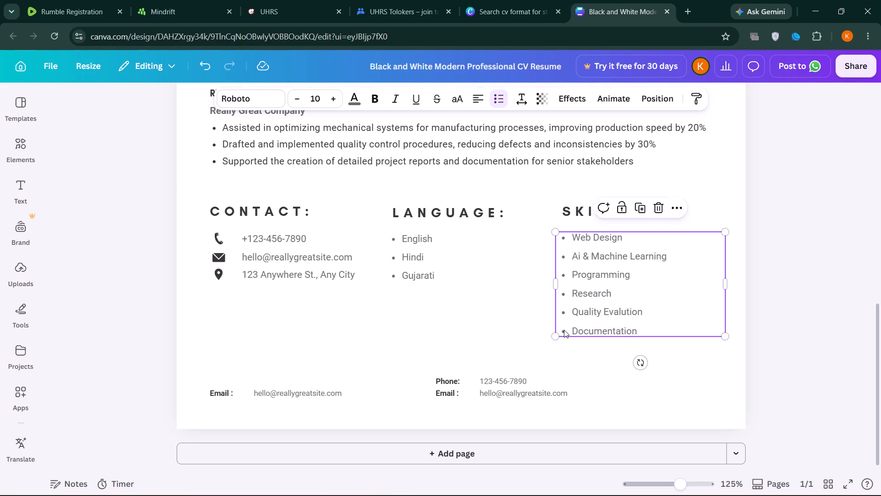
{"action": "left_click", "coordinate": [457, 384]}
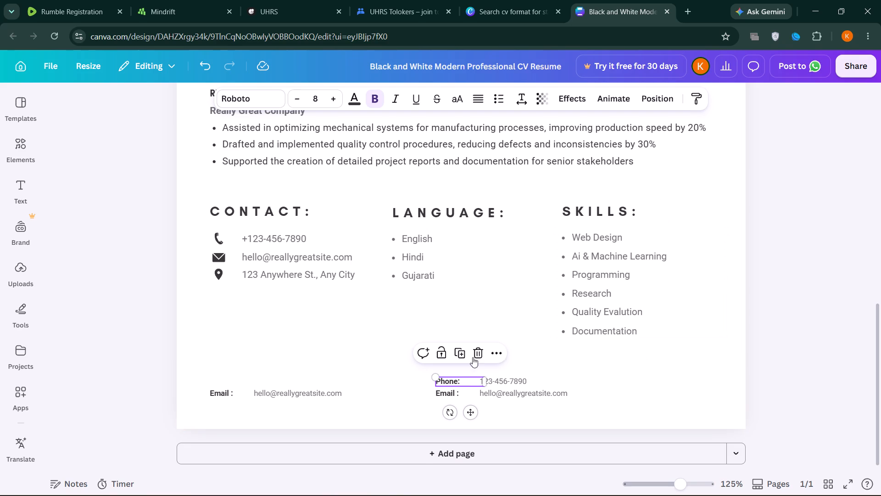
{"action": "left_click", "coordinate": [475, 348]}
{"action": "left_click", "coordinate": [505, 376]}
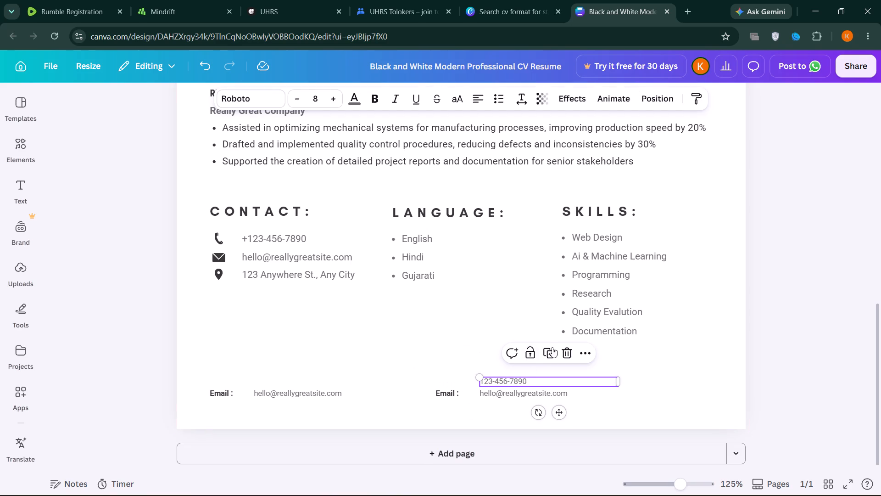
{"action": "left_click", "coordinate": [561, 347]}
{"action": "left_click", "coordinate": [510, 391]}
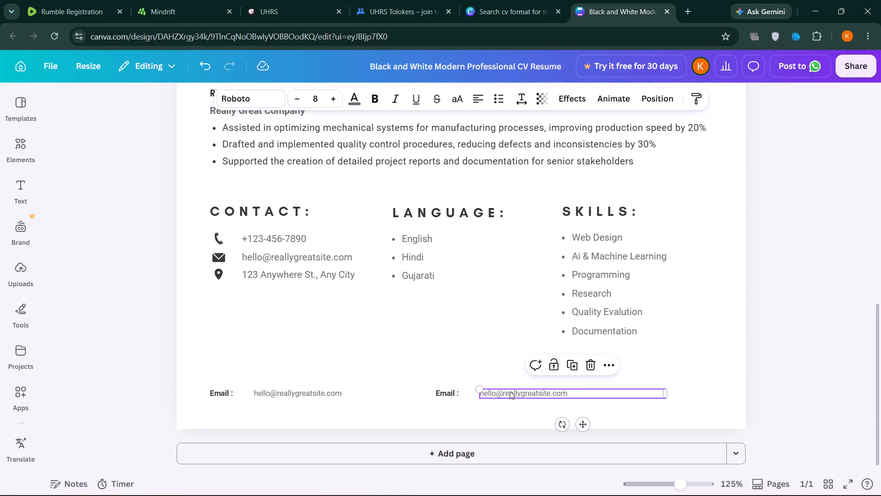
{"action": "left_click", "coordinate": [590, 367]}
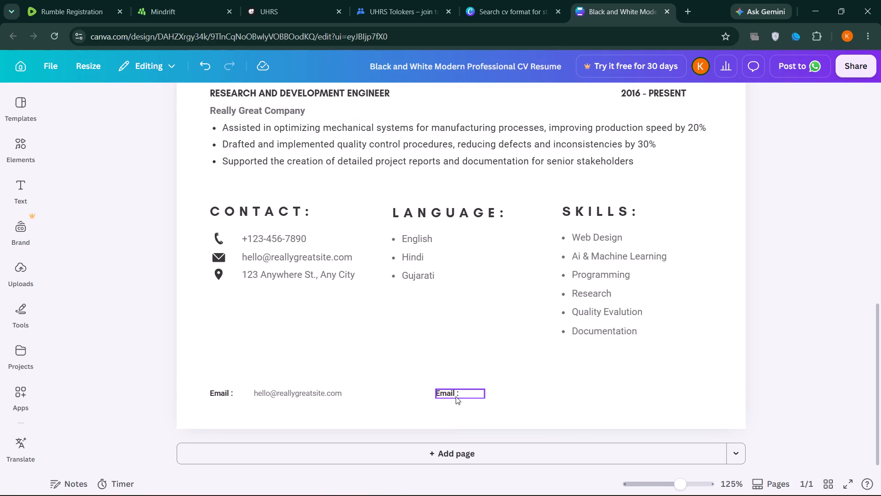
{"action": "left_click", "coordinate": [452, 394]}
{"action": "left_click", "coordinate": [479, 364]}
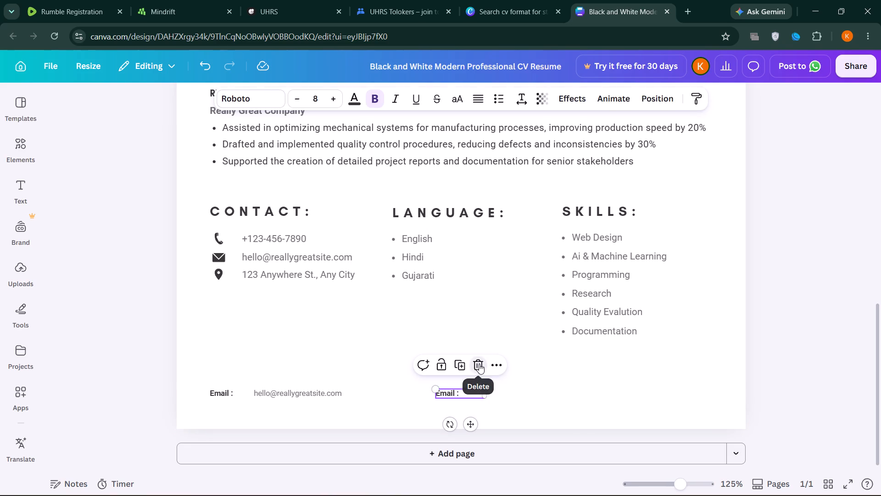
Delete the first reference's remaining email label and email address.
{"action": "left_click", "coordinate": [283, 390]}
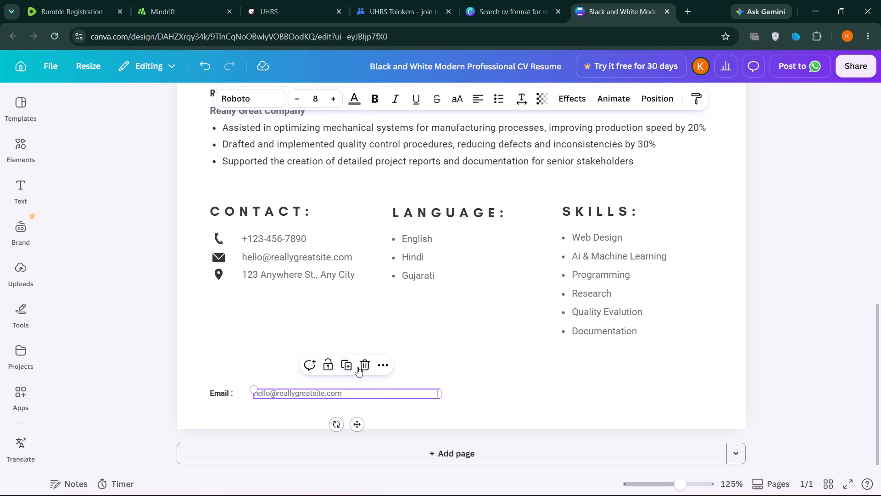
{"action": "left_click", "coordinate": [359, 366]}
{"action": "left_click", "coordinate": [242, 389]}
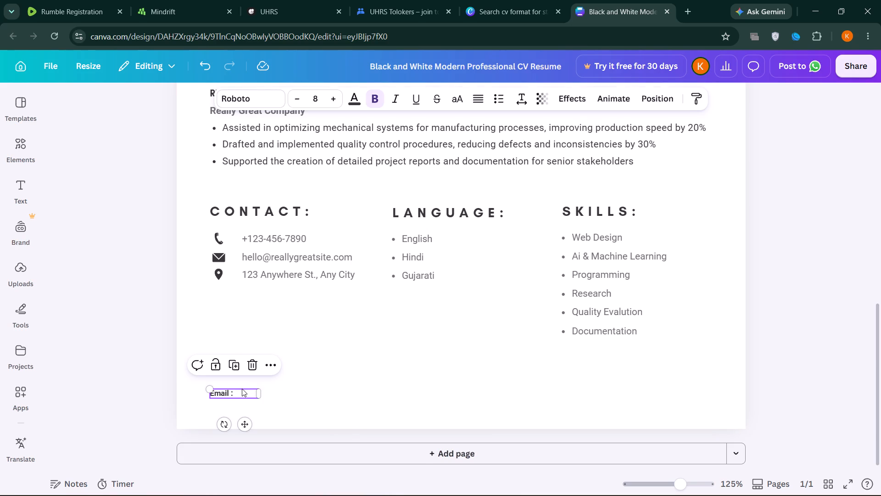
{"action": "left_click", "coordinate": [255, 365]}
Delete the Mechanical Engineer title line and the three bullets under Science and Tech Co.
{"action": "scroll", "coordinate": [294, 340], "scroll_direction": "up", "scroll_amount": 5}
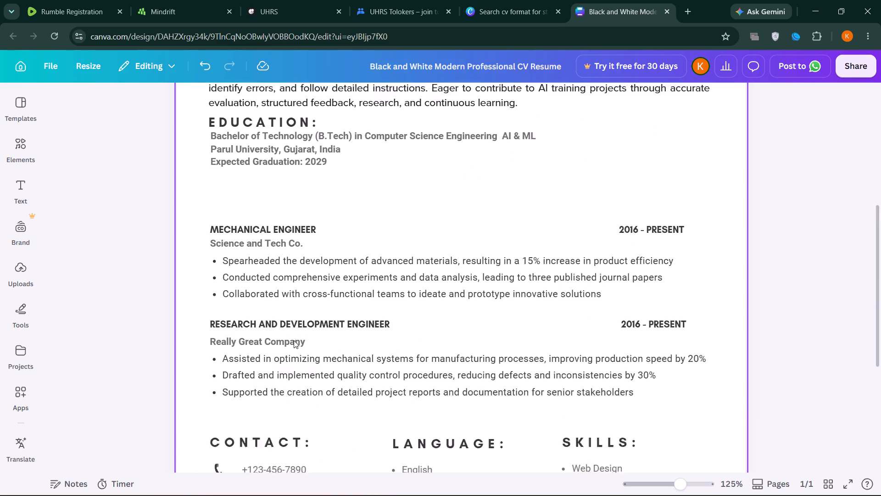
{"action": "scroll", "coordinate": [294, 340], "scroll_direction": "down", "scroll_amount": 1}
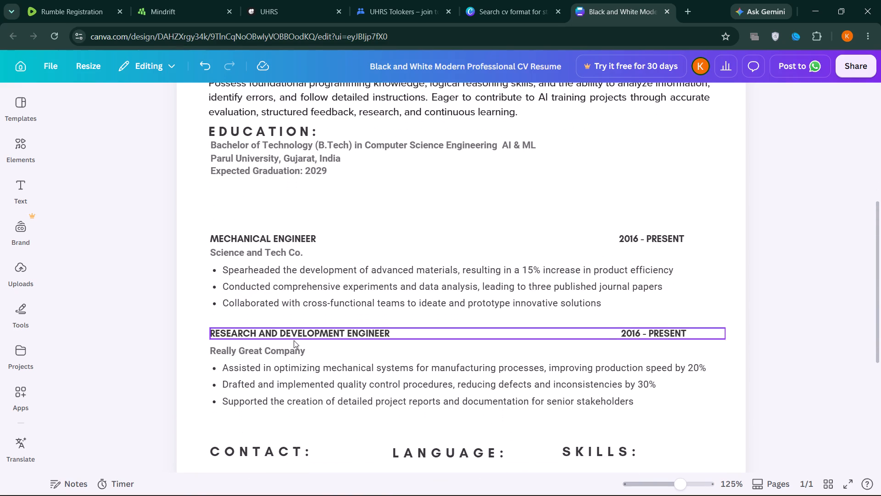
{"action": "left_click", "coordinate": [323, 237]}
{"action": "left_click", "coordinate": [479, 206]}
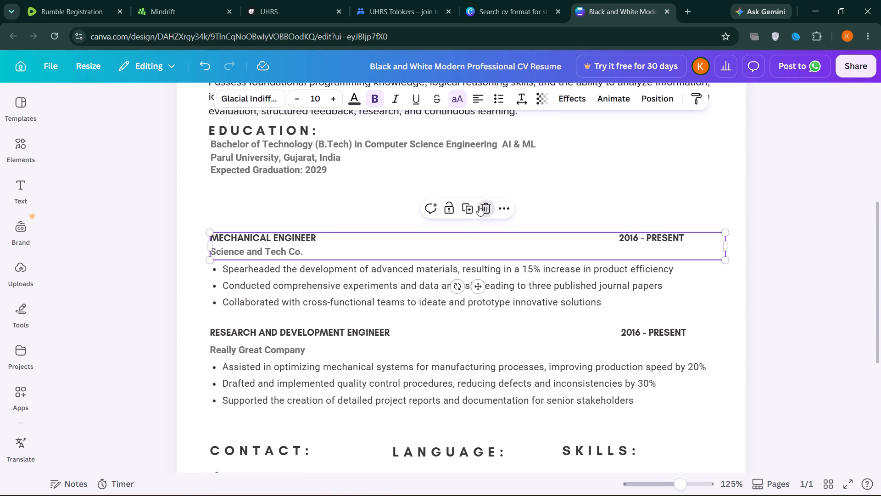
{"action": "left_click", "coordinate": [439, 263]}
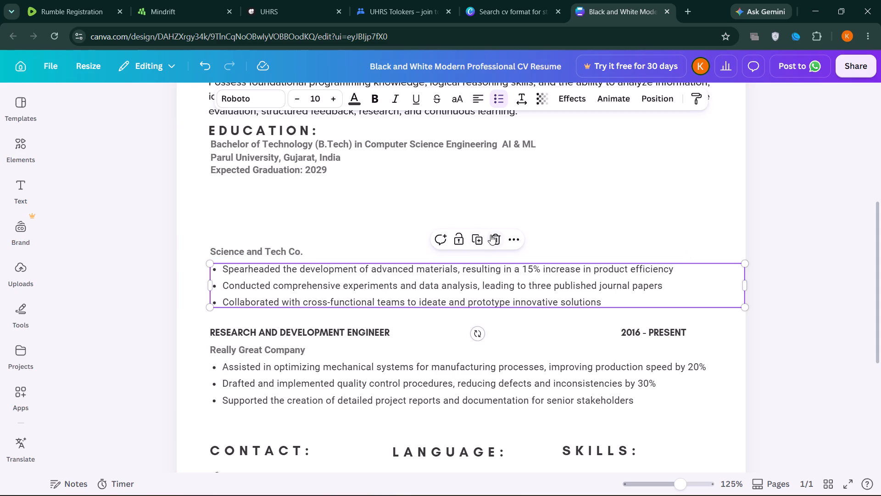
{"action": "left_click", "coordinate": [490, 235]}
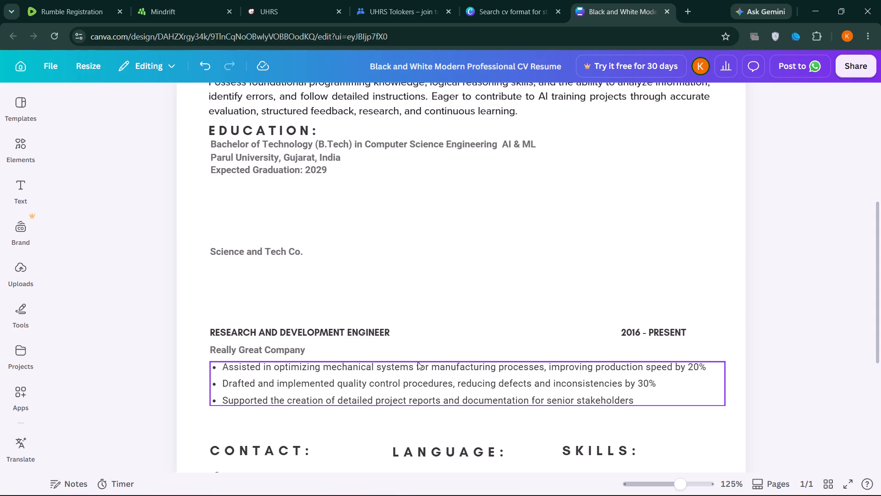
Move the Research and Development Engineer bullet list up to directly beneath the Science and Tech Co. line.
{"action": "left_click_drag", "start_coordinate": [418, 364], "coordinate": [402, 253]}
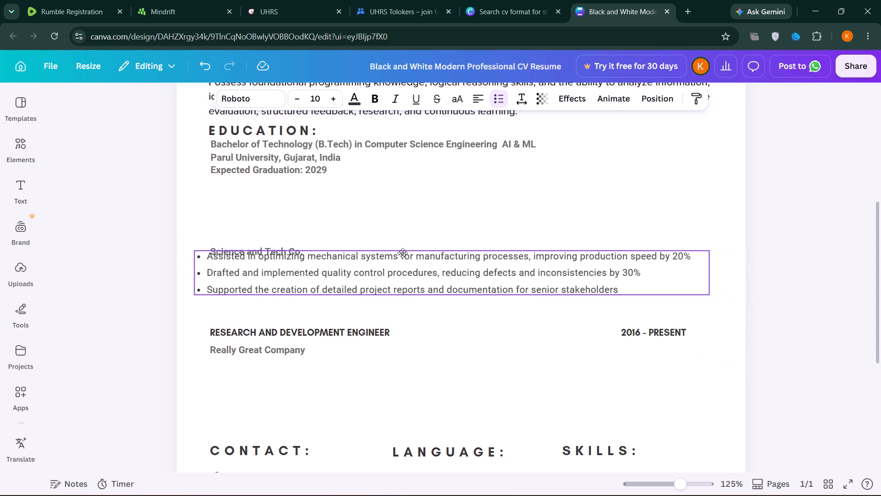
{"action": "left_click_drag", "start_coordinate": [402, 253], "coordinate": [407, 265]}
{"action": "left_click", "coordinate": [407, 265]}
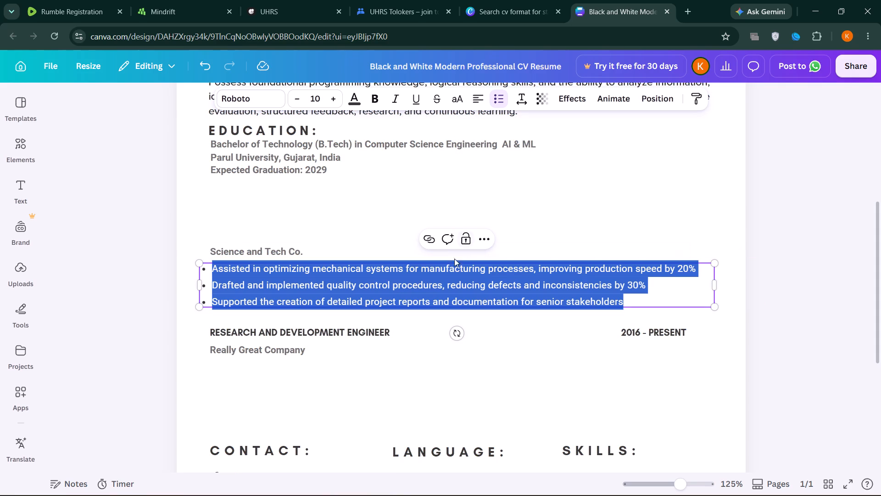
{"action": "left_click", "coordinate": [427, 286]}
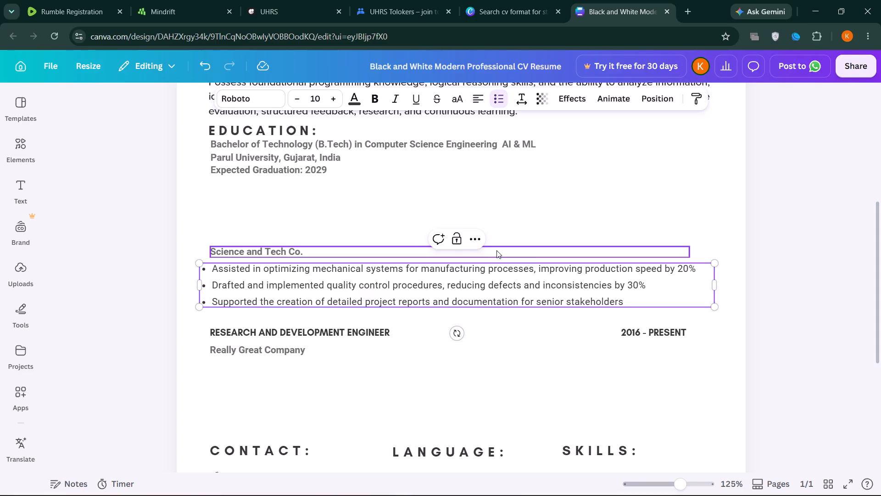
Add a new body text box to the resume page.
{"action": "scroll", "coordinate": [496, 250], "scroll_direction": "up", "scroll_amount": 1}
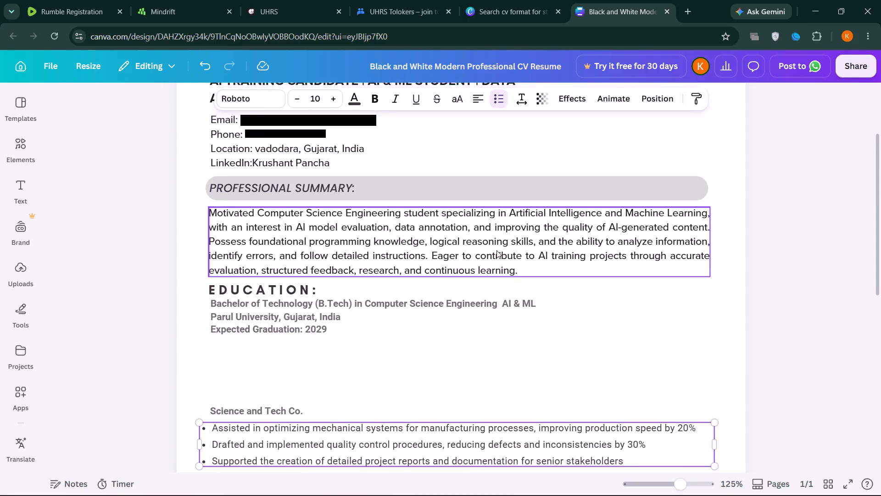
{"action": "scroll", "coordinate": [496, 250], "scroll_direction": "up", "scroll_amount": 1}
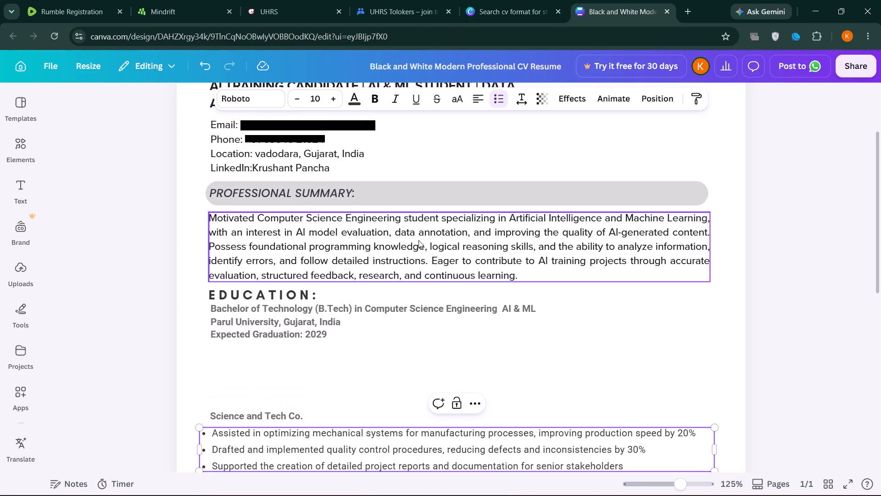
{"action": "left_click", "coordinate": [314, 370]}
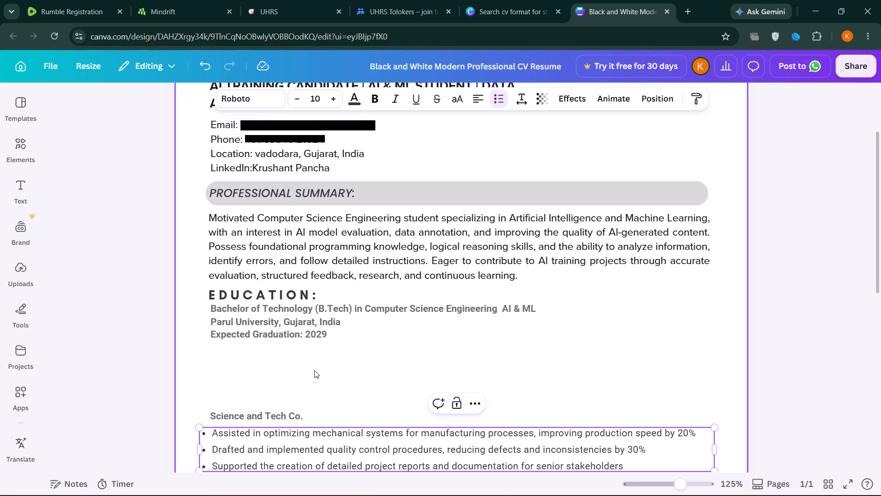
{"action": "left_click", "coordinate": [308, 351]}
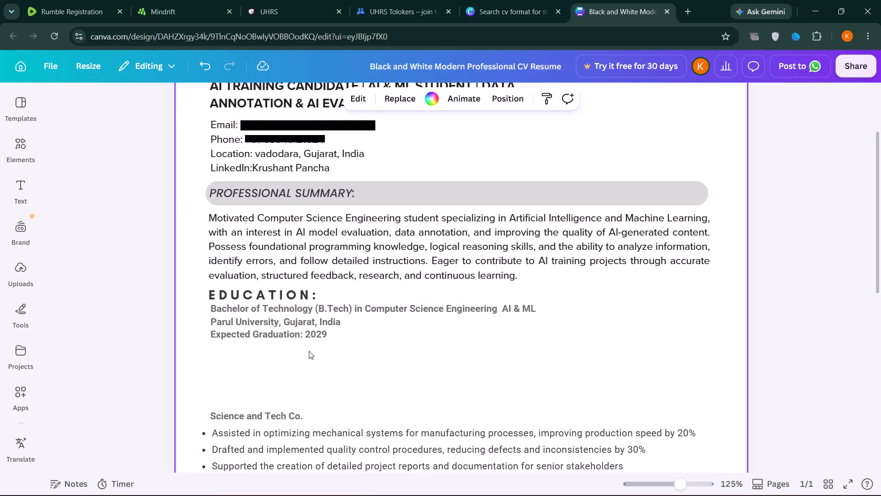
{"action": "left_click", "coordinate": [26, 186]}
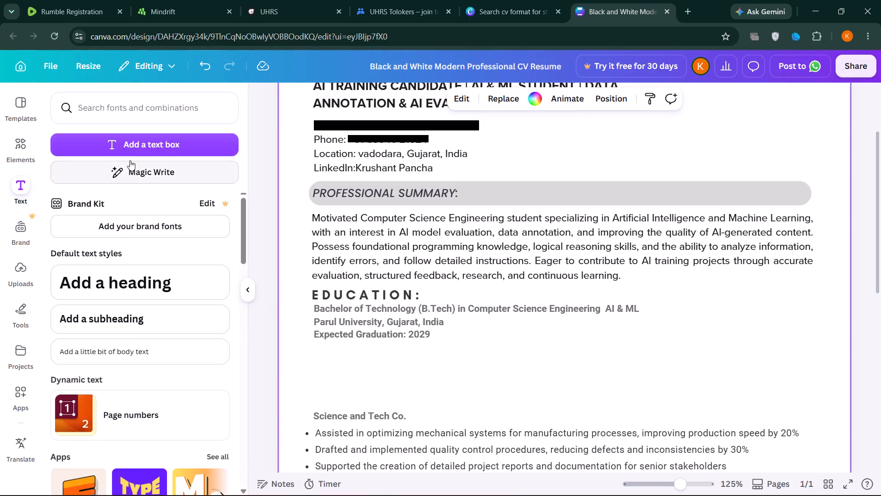
{"action": "left_click", "coordinate": [170, 144]}
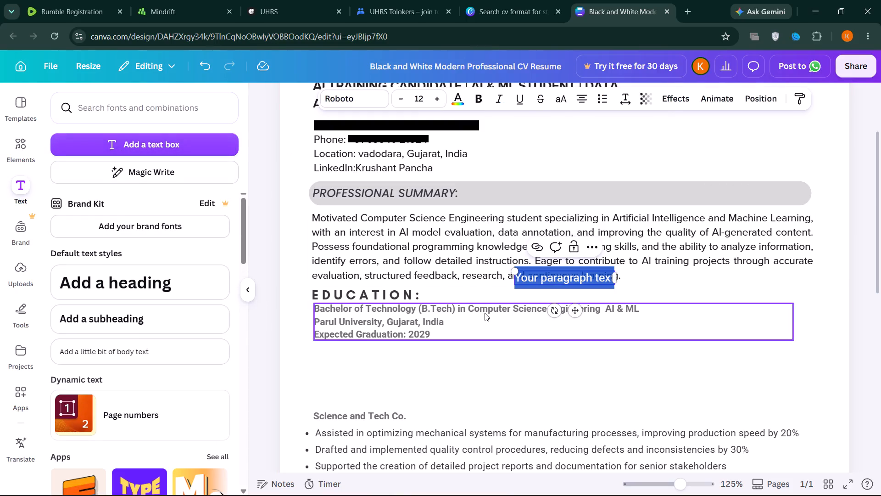
{"action": "left_click_drag", "start_coordinate": [575, 279], "coordinate": [506, 375]}
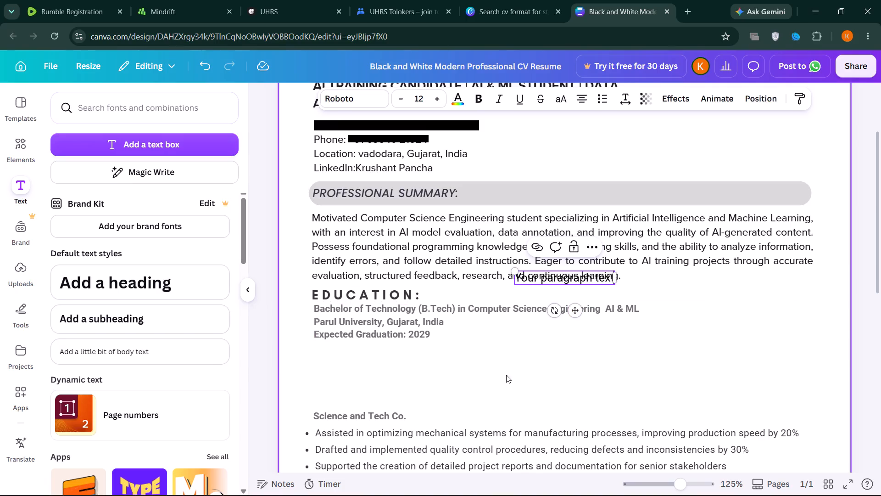
{"action": "left_click_drag", "start_coordinate": [506, 375], "coordinate": [568, 283]}
{"action": "left_click", "coordinate": [602, 282]}
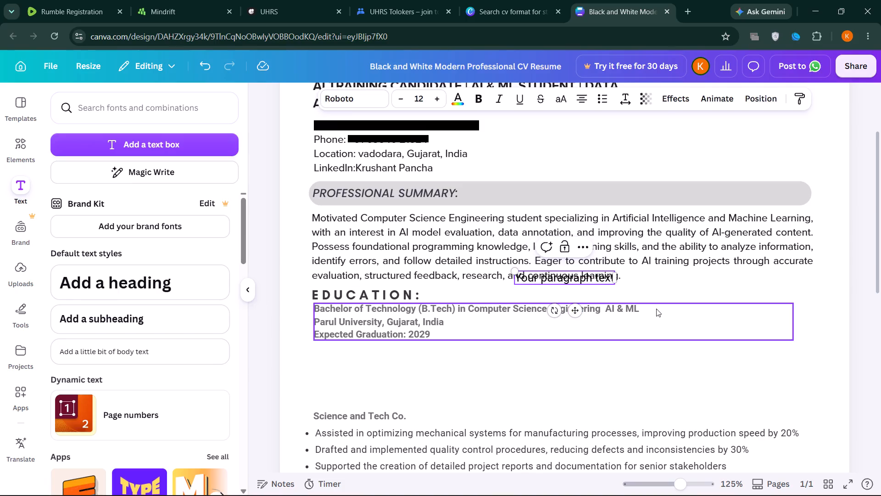
Move the three-line education details block slightly down and align it with the EDUCATION heading.
{"action": "left_click_drag", "start_coordinate": [656, 309], "coordinate": [652, 312]}
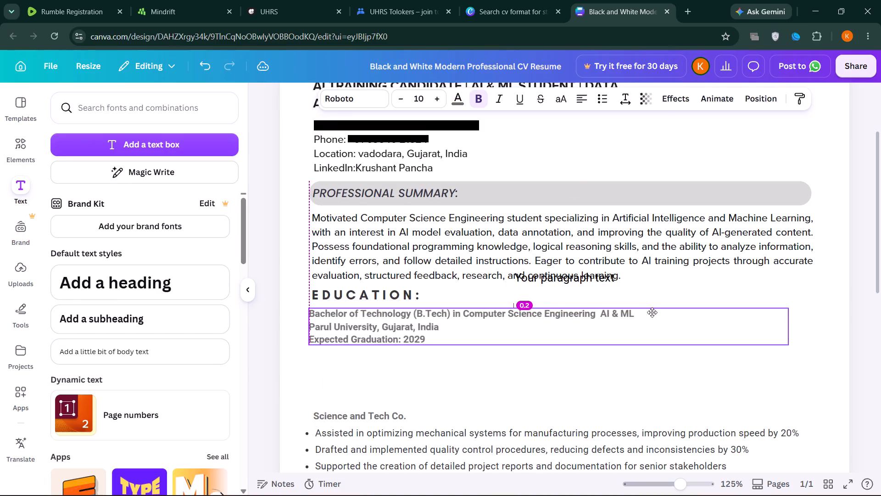
{"action": "left_click_drag", "start_coordinate": [652, 312], "coordinate": [654, 313]}
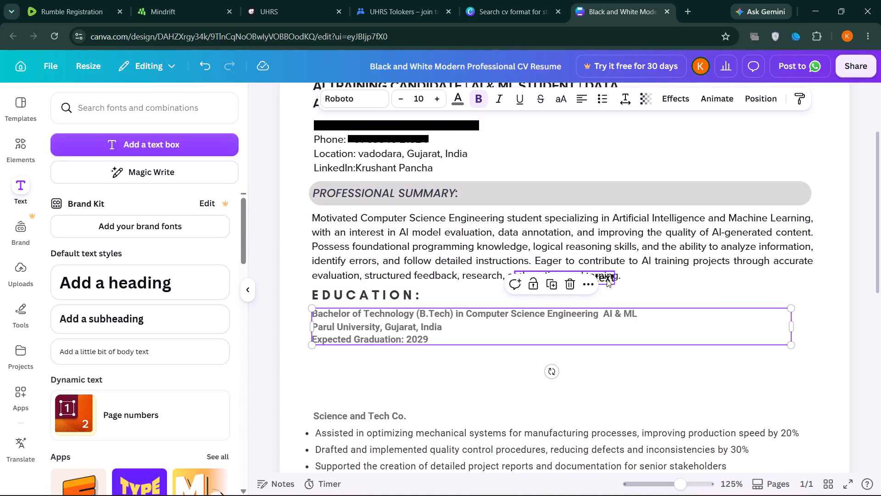
Move the new text box into the blank space between the education details and the Science and Tech Co. line.
{"action": "left_click_drag", "start_coordinate": [607, 279], "coordinate": [463, 376]}
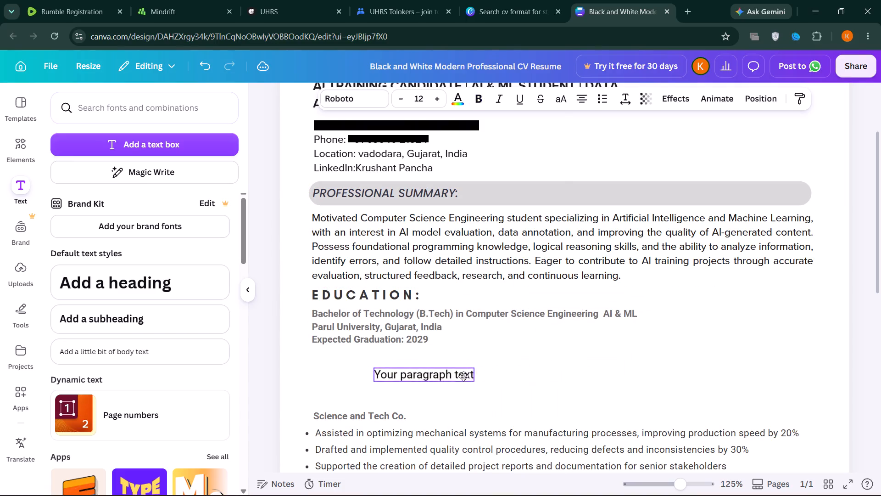
{"action": "left_click_drag", "start_coordinate": [463, 376], "coordinate": [445, 374]}
Clear all the placeholder text from the new text box.
{"action": "left_click", "coordinate": [445, 374]}
{"action": "left_click", "coordinate": [445, 374]}
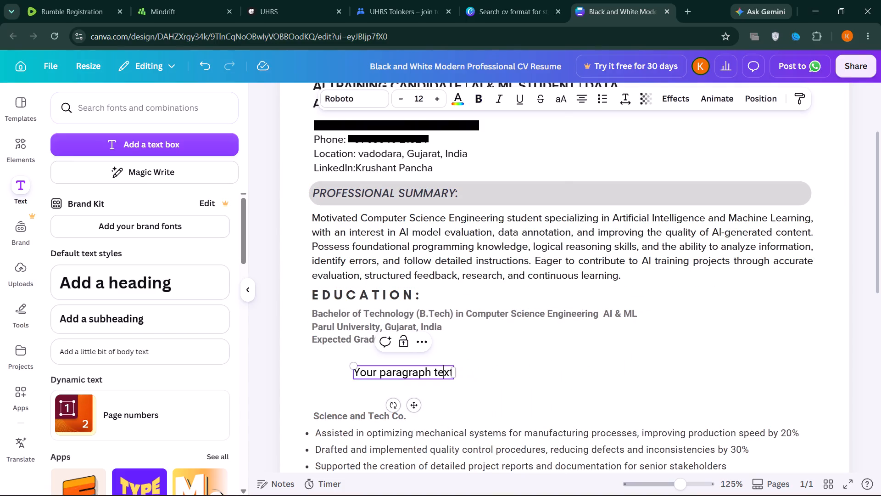
{"action": "key", "text": "BackSpace"}
{"action": "key", "text": "BackSpace"}
{"action": "key", "text": "BackSpace"}
{"action": "key", "text": "BackSpace"}
{"action": "key", "text": "BackSpace"}
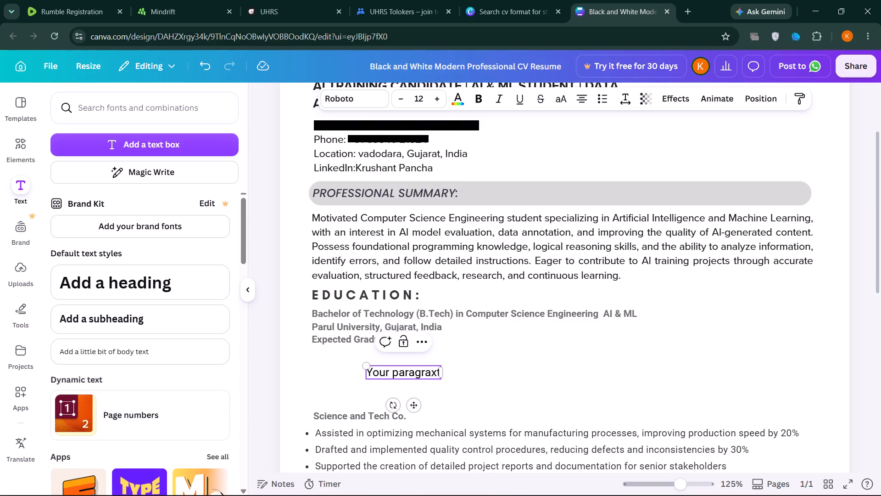
{"action": "key", "text": "BackSpace"}
{"action": "key", "text": "BackSpace"}
{"action": "key", "text": "BackSpace"}
{"action": "key", "text": "BackSpace"}
{"action": "key", "text": "BackSpace"}
{"action": "key", "text": "BackSpace"}
{"action": "key", "text": "BackSpace"}
{"action": "key", "text": "BackSpace"}
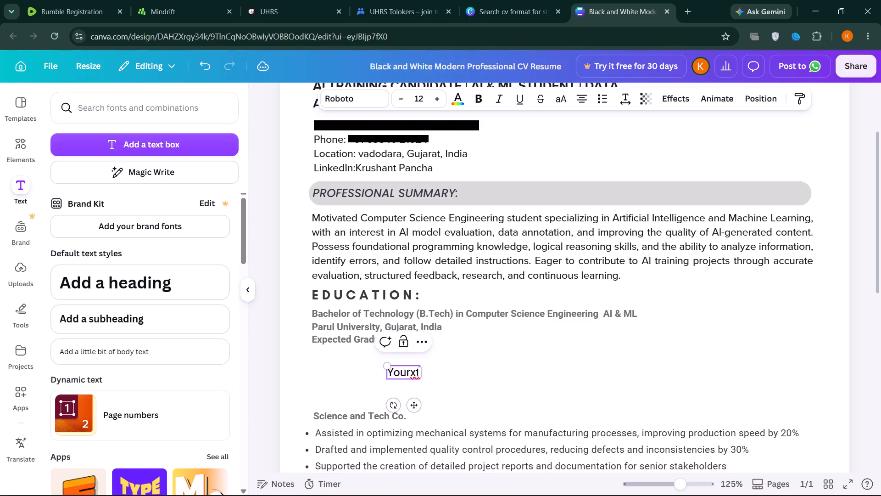
{"action": "key", "text": "BackSpace"}
{"action": "key", "text": "BackSpace"}
{"action": "key", "text": "BackSpace"}
{"action": "key", "text": "BackSpace"}
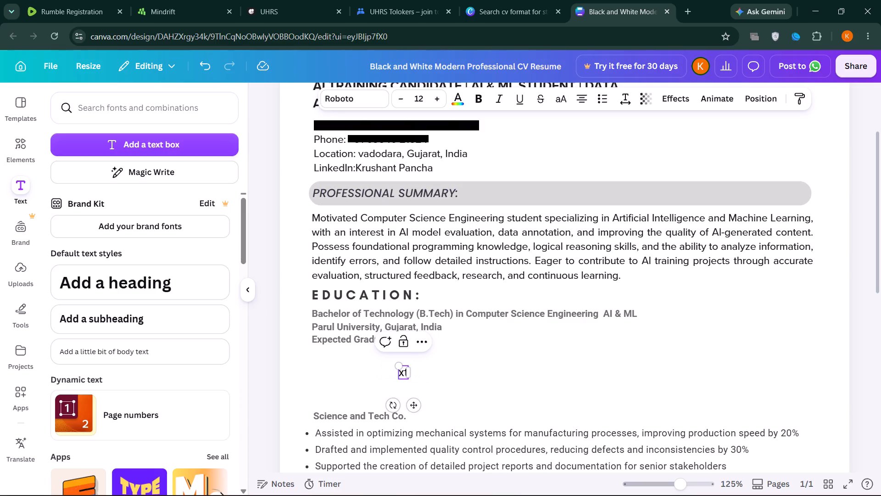
{"action": "key", "text": "Right"}
{"action": "key", "text": "Right"}
{"action": "key", "text": "BackSpace"}
{"action": "key", "text": "BackSpace"}
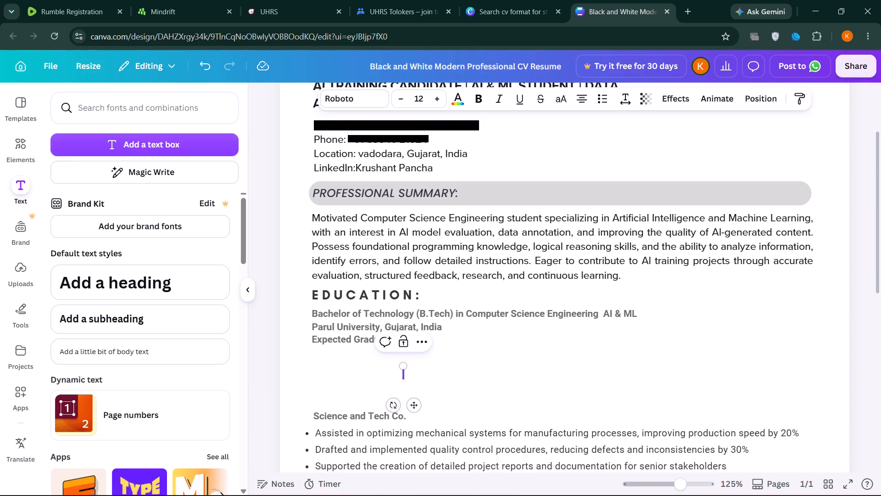
Enter "Revelant Courcework:" in the emptied text box.
{"action": "key", "text": "shift+r"}
{"action": "type", "text": "evelent"}
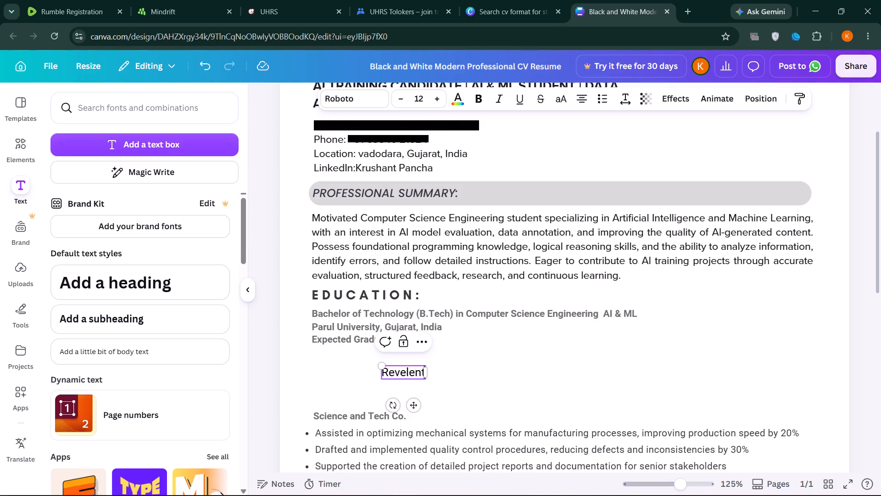
{"action": "key", "text": "Left"}
{"action": "key", "text": "Left"}
{"action": "key", "text": "Left"}
{"action": "key", "text": "Right"}
{"action": "key", "text": "BackSpace"}
{"action": "key", "text": "a"}
{"action": "key", "text": "Right"}
{"action": "key", "text": "Right"}
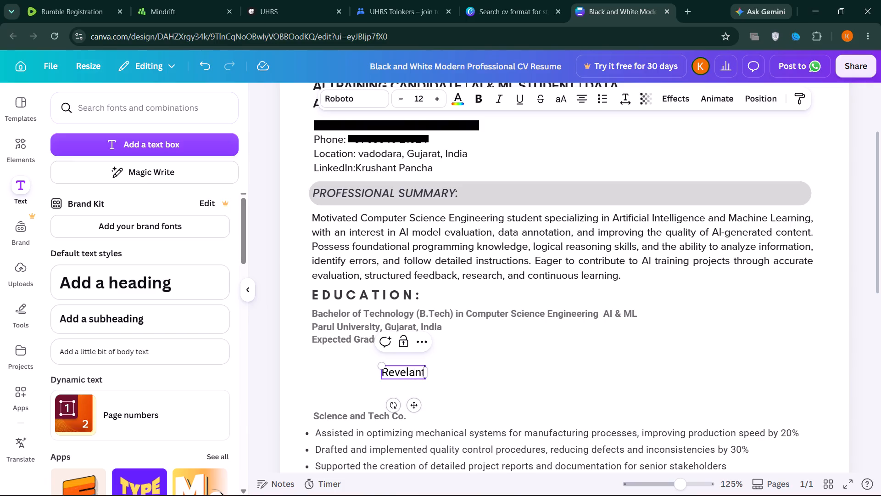
{"action": "key", "text": "space"}
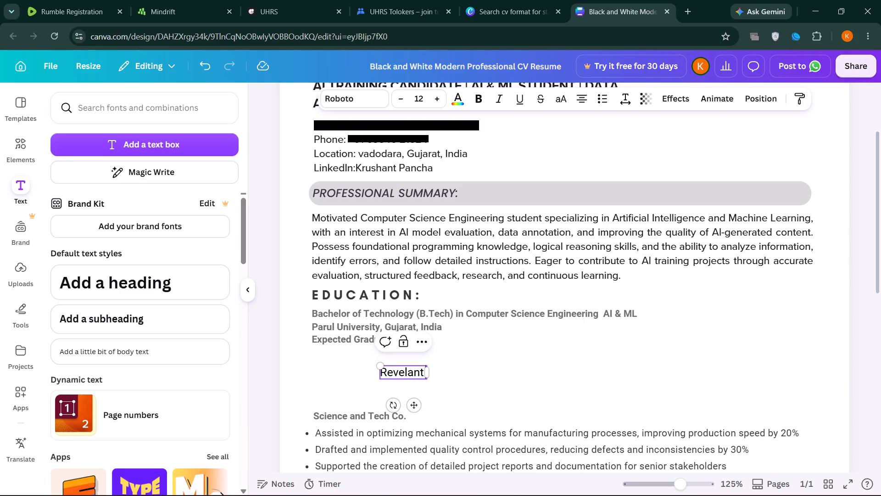
{"action": "key", "text": "shift+c"}
{"action": "type", "text": "ource"}
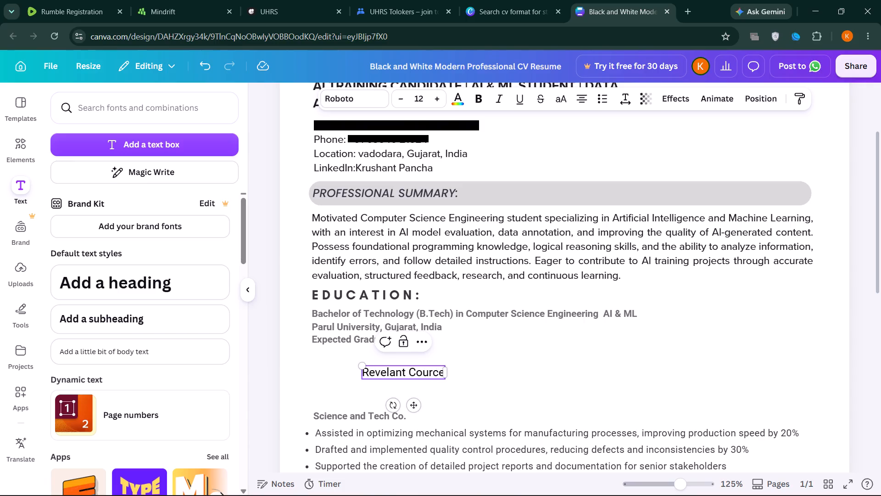
{"action": "type", "text": "work"}
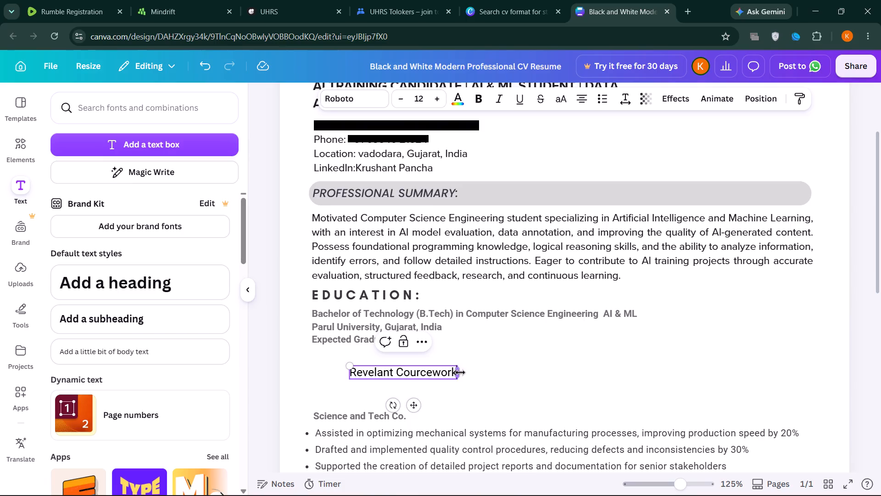
{"action": "key", "text": "shift+colon"}
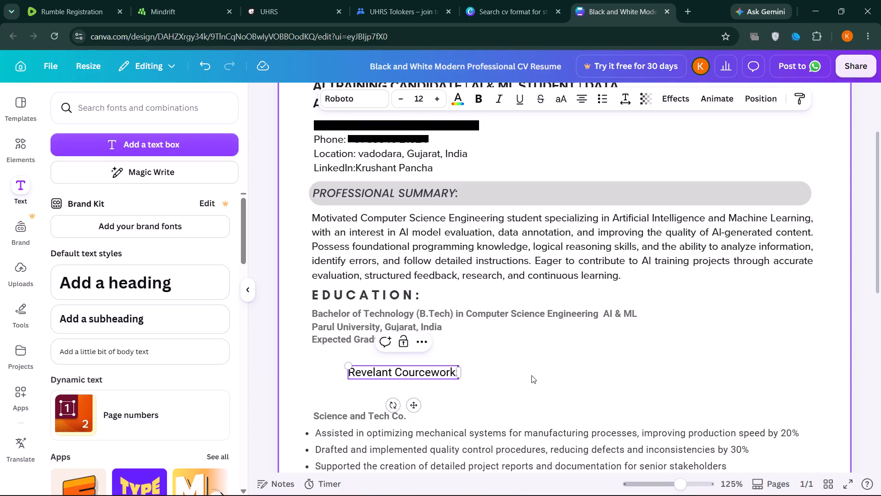
{"action": "left_click_drag", "start_coordinate": [531, 375], "coordinate": [515, 393]}
{"action": "left_click", "coordinate": [515, 393]}
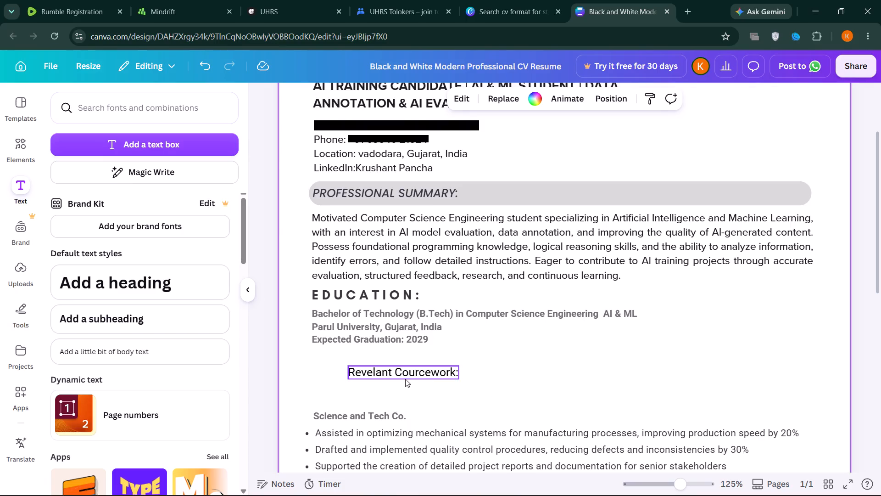
Move the "Revelant Courcework:" line directly beneath "Expected Graduation: 2029", aligned with the education details.
{"action": "left_click_drag", "start_coordinate": [405, 370], "coordinate": [370, 352]}
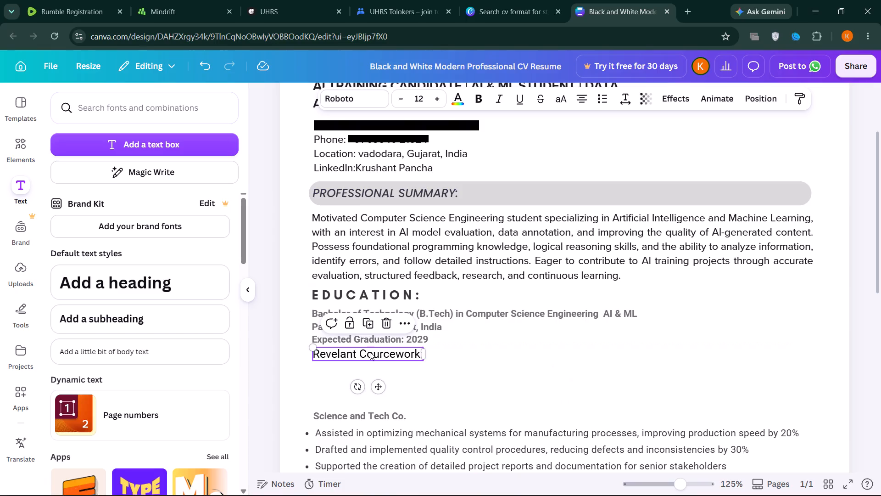
{"action": "left_click", "coordinate": [471, 371]}
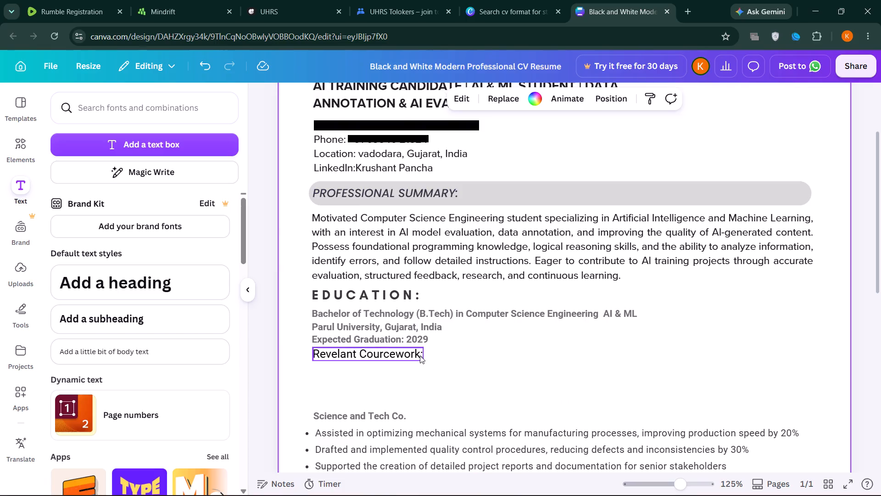
{"action": "left_click", "coordinate": [420, 360]}
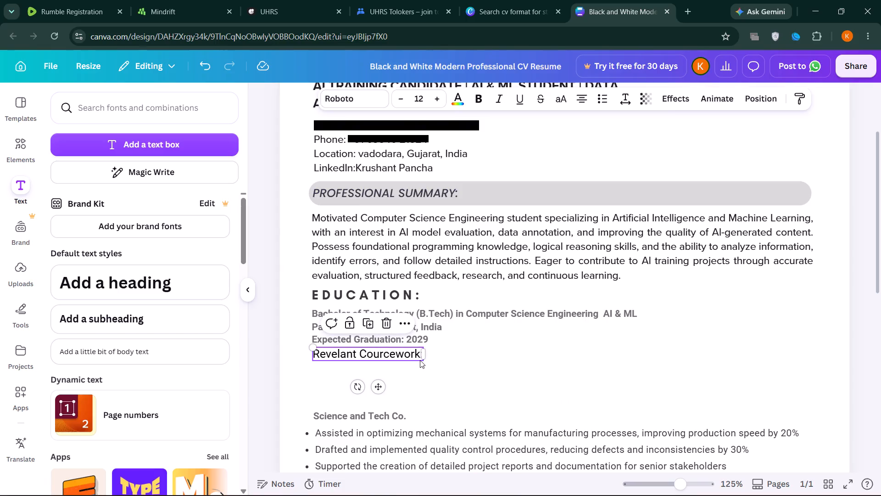
{"action": "left_click", "coordinate": [423, 356]}
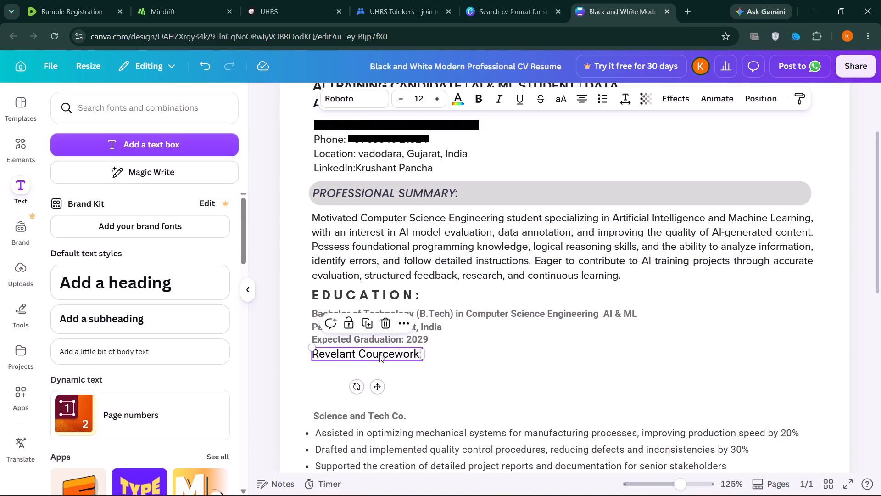
{"action": "left_click", "coordinate": [445, 366]}
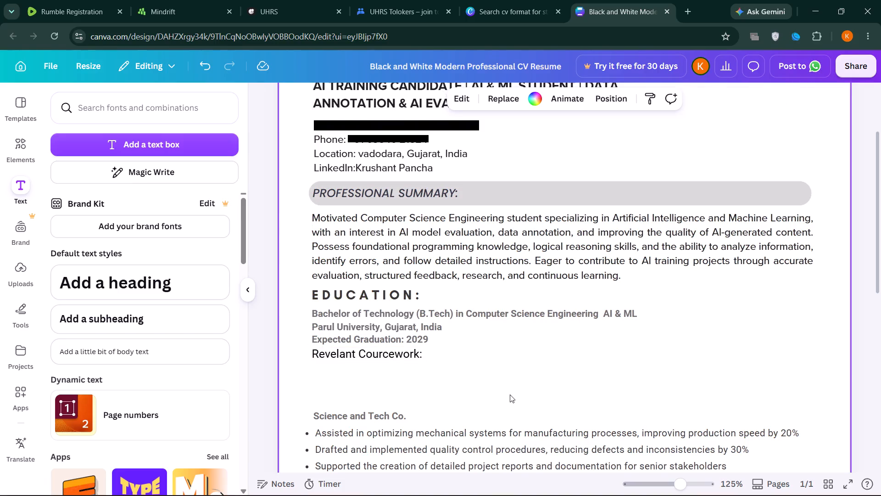
{"action": "left_click", "coordinate": [393, 356]}
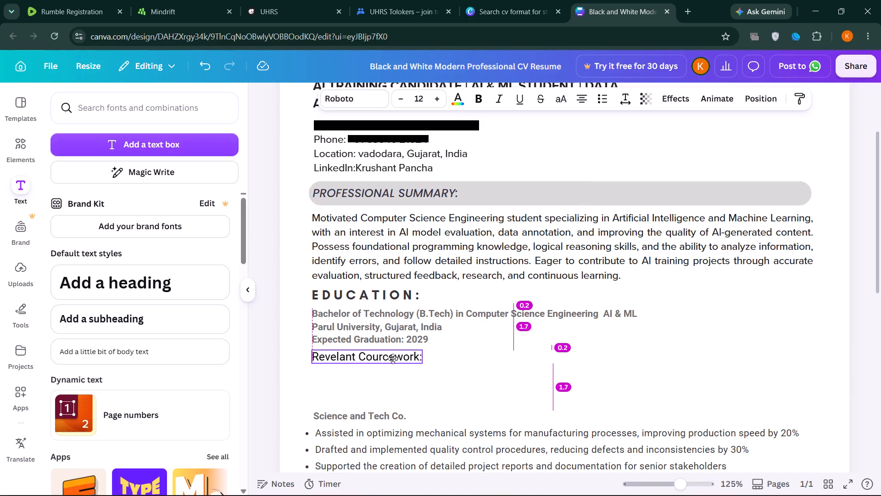
Nudge the education details block slightly up, away from the "Revelant Courcework:" line.
{"action": "left_click", "coordinate": [422, 322]}
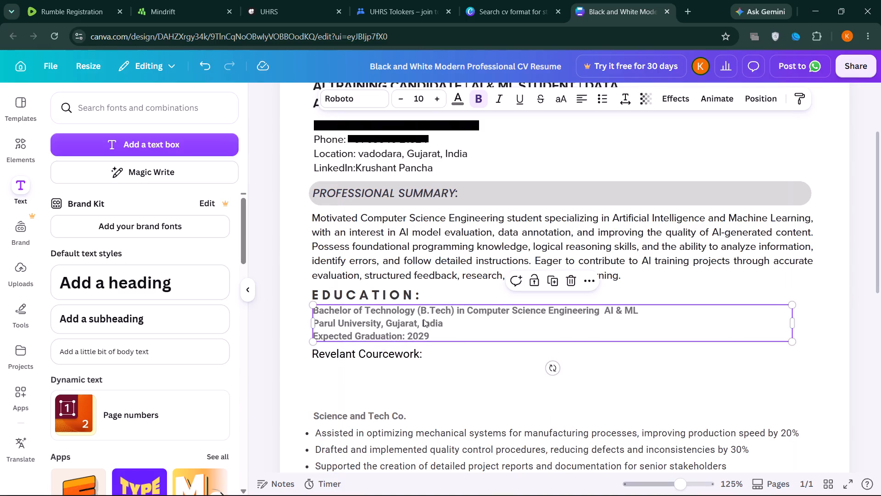
{"action": "left_click", "coordinate": [459, 358]}
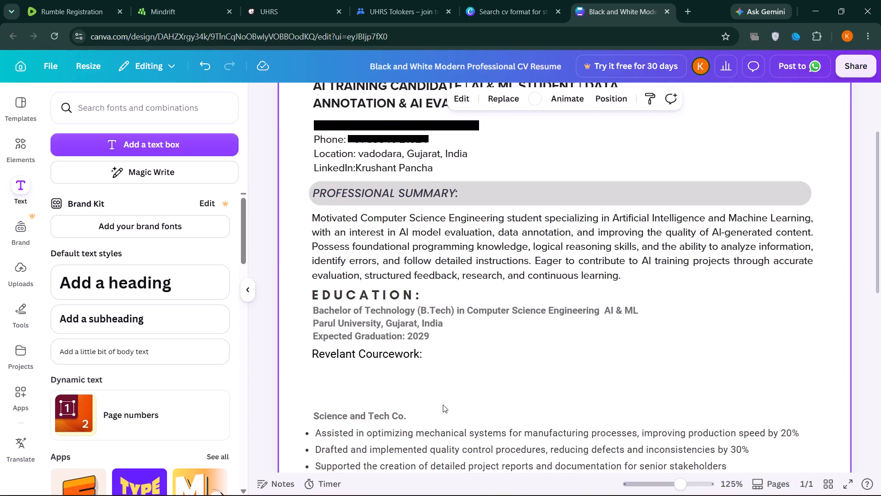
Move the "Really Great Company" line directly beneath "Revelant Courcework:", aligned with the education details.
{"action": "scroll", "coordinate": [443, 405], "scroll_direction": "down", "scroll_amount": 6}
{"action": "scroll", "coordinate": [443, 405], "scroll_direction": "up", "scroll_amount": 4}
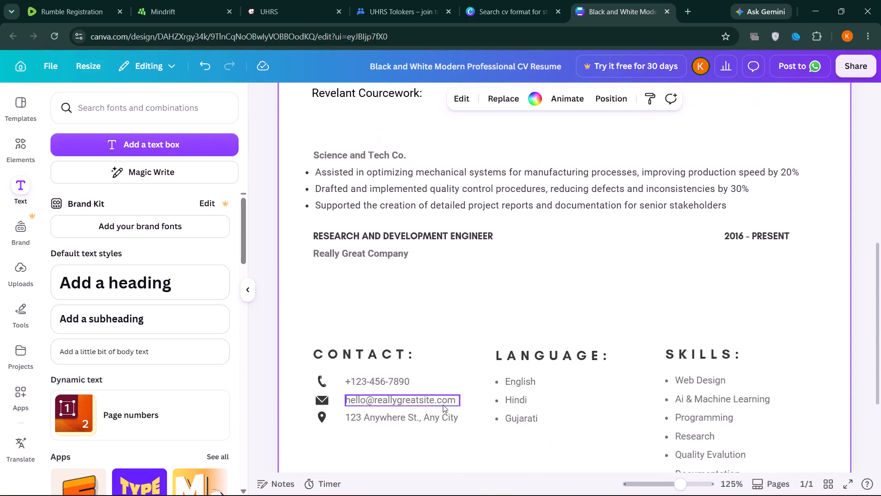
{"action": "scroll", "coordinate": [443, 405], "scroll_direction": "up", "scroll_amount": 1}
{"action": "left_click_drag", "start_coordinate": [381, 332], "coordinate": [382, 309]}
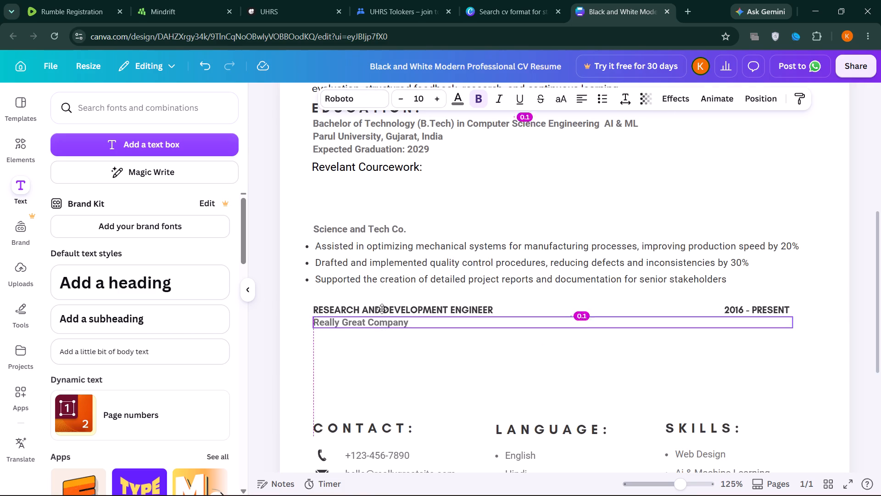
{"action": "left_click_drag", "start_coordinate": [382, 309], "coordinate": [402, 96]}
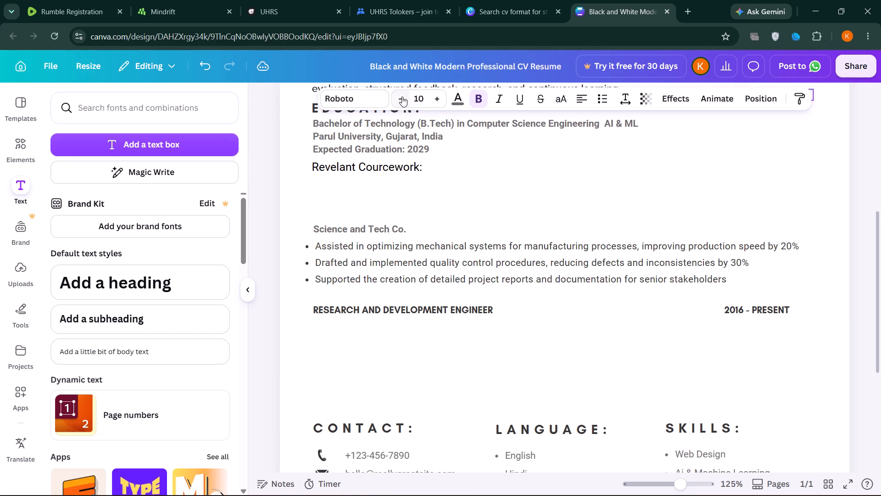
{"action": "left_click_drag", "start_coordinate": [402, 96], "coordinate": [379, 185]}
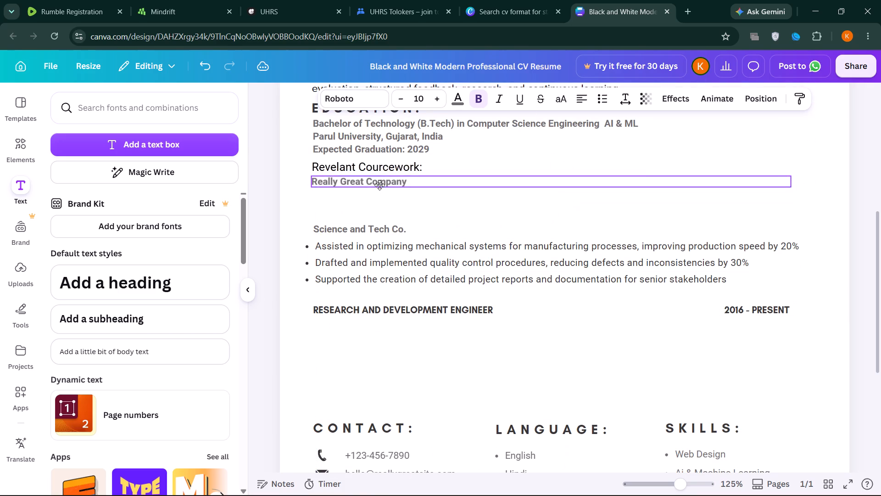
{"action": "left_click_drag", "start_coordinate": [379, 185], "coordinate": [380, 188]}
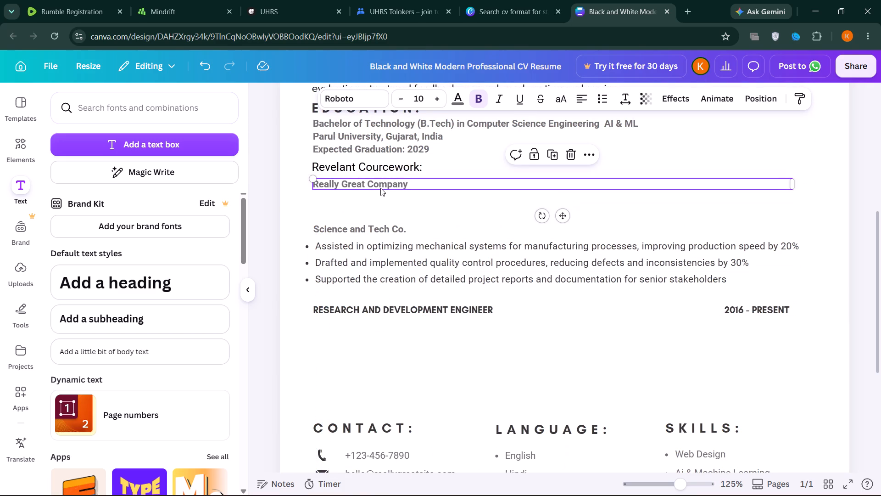
Replace the "Really Great Company" text with "jhjh".
{"action": "left_click", "coordinate": [409, 183]}
{"action": "key", "text": "BackSpace"}
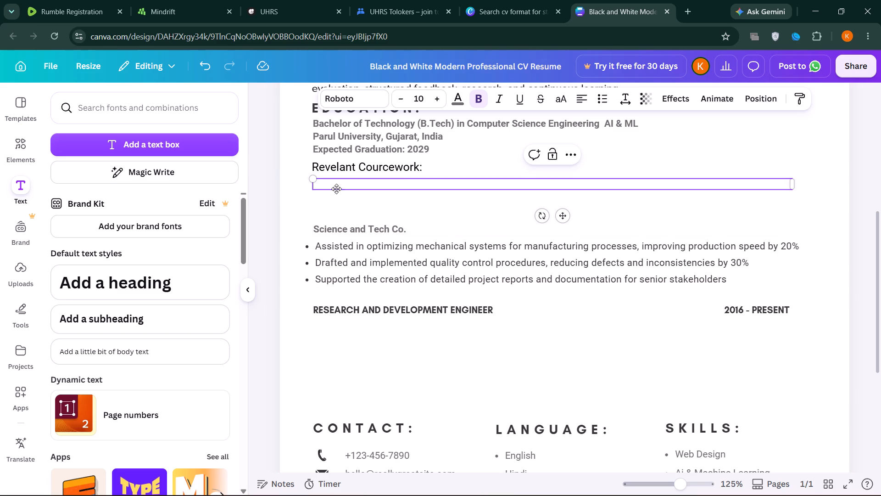
{"action": "left_click_drag", "start_coordinate": [338, 186], "coordinate": [343, 176]}
{"action": "type", "text": "jhjh"}
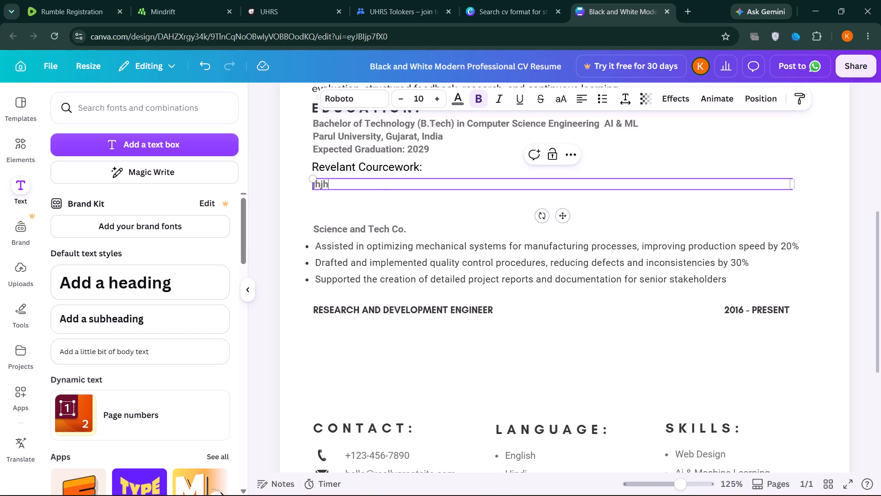
{"action": "left_click", "coordinate": [403, 186]}
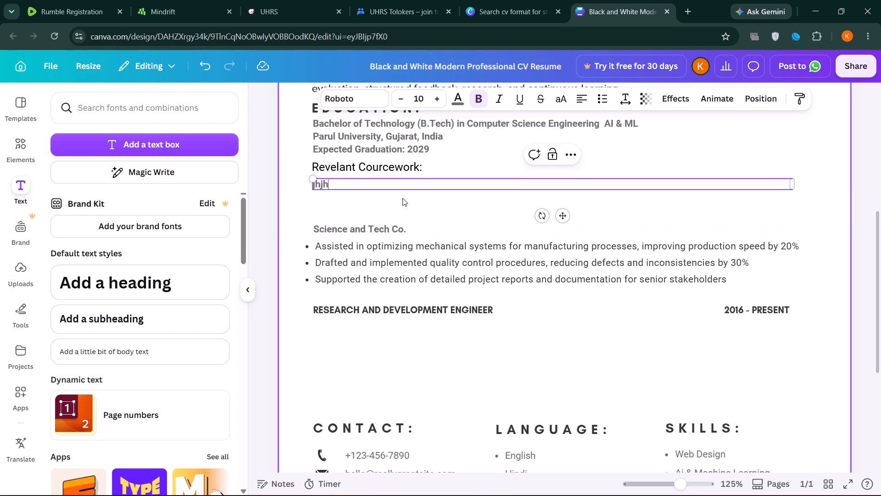
{"action": "left_click", "coordinate": [402, 200]}
Move the "jhjh" line down into the empty space between the "Research and Development Engineer" line and the Contact heading.
{"action": "left_click_drag", "start_coordinate": [416, 185], "coordinate": [427, 309]}
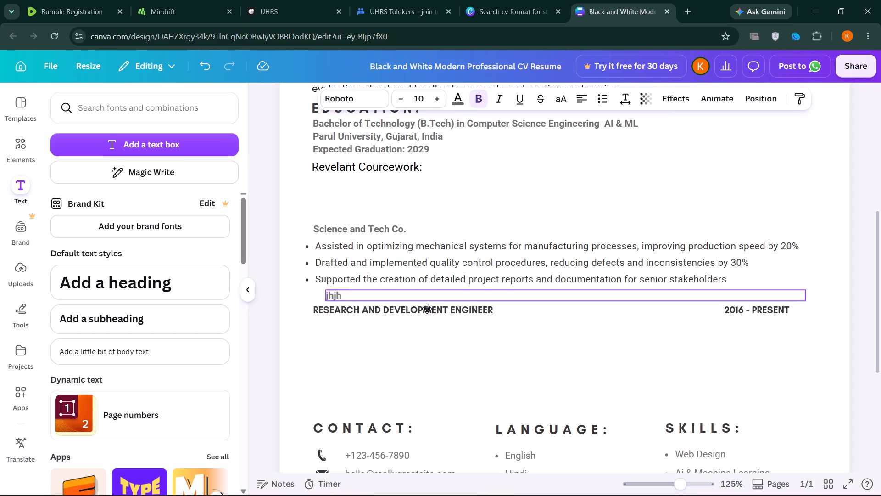
{"action": "left_click_drag", "start_coordinate": [427, 309], "coordinate": [415, 359]}
{"action": "left_click", "coordinate": [415, 359]}
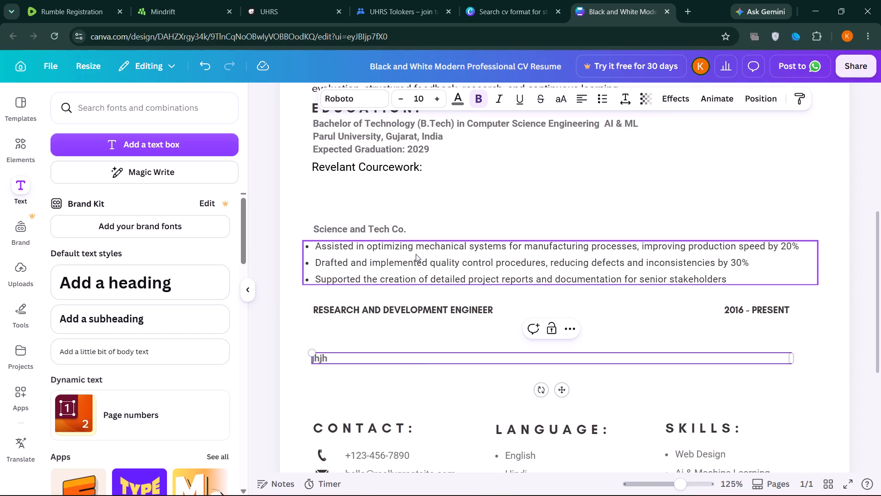
Move the three-bullet job duties list directly beneath "Revelant Courcework:", aligning its bullets with that line.
{"action": "left_click_drag", "start_coordinate": [404, 264], "coordinate": [391, 204]}
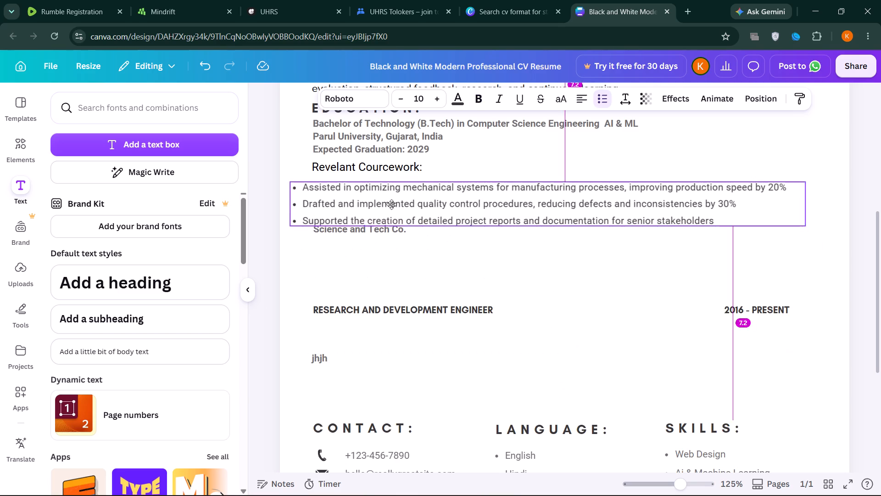
{"action": "left_click_drag", "start_coordinate": [391, 204], "coordinate": [403, 200]}
{"action": "left_click_drag", "start_coordinate": [317, 181], "coordinate": [323, 183]}
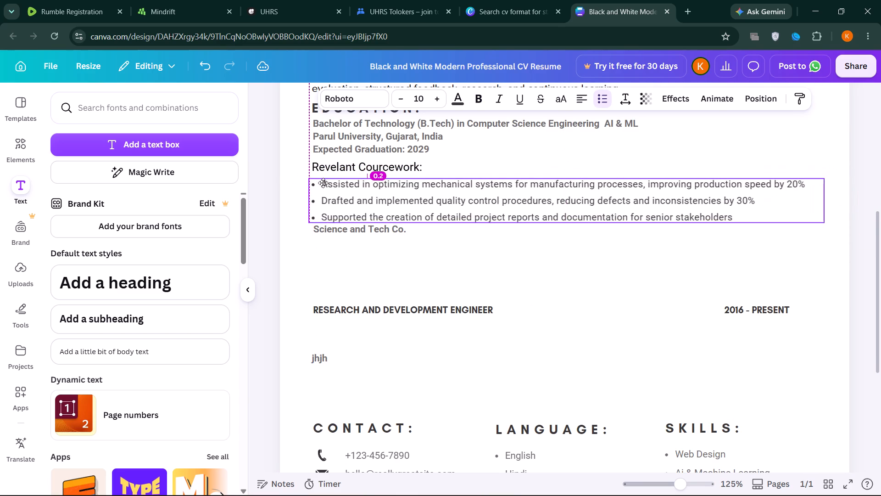
{"action": "left_click_drag", "start_coordinate": [323, 183], "coordinate": [324, 182]}
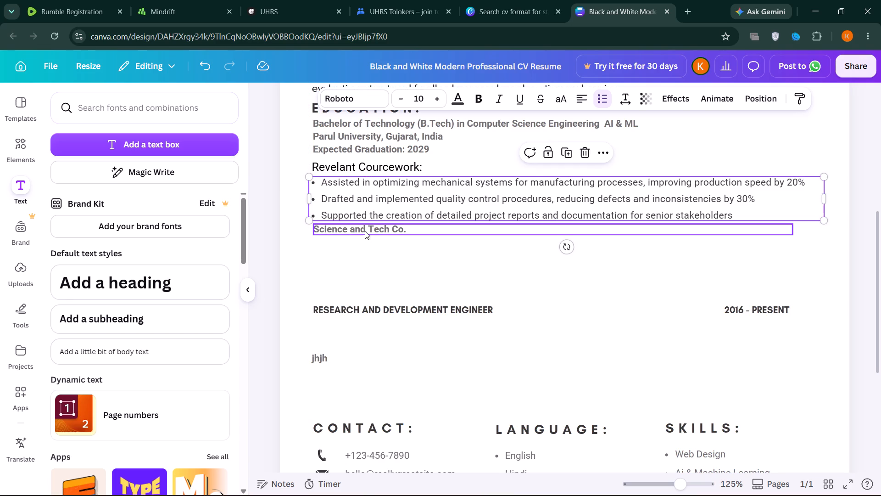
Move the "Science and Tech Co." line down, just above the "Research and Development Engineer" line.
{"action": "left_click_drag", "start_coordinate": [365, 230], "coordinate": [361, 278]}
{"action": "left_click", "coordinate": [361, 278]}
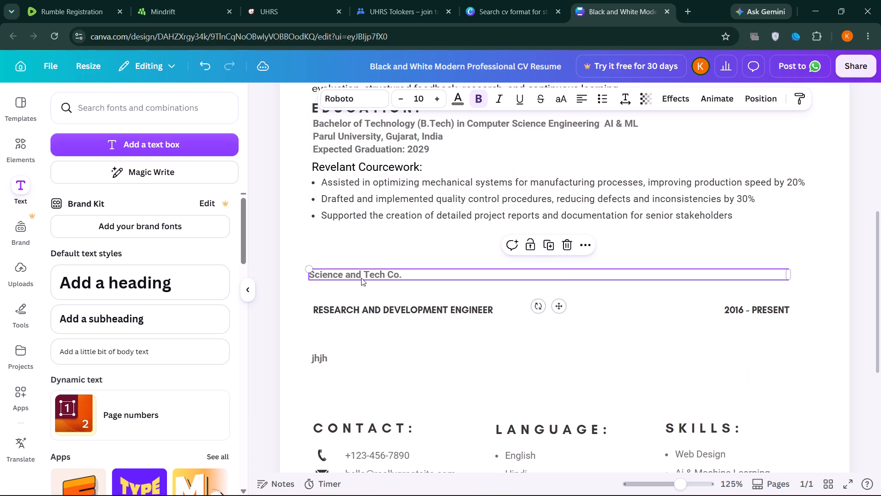
Clear all the job duty text from the bulleted list under "Revelant Courcework:".
{"action": "left_click", "coordinate": [372, 209]}
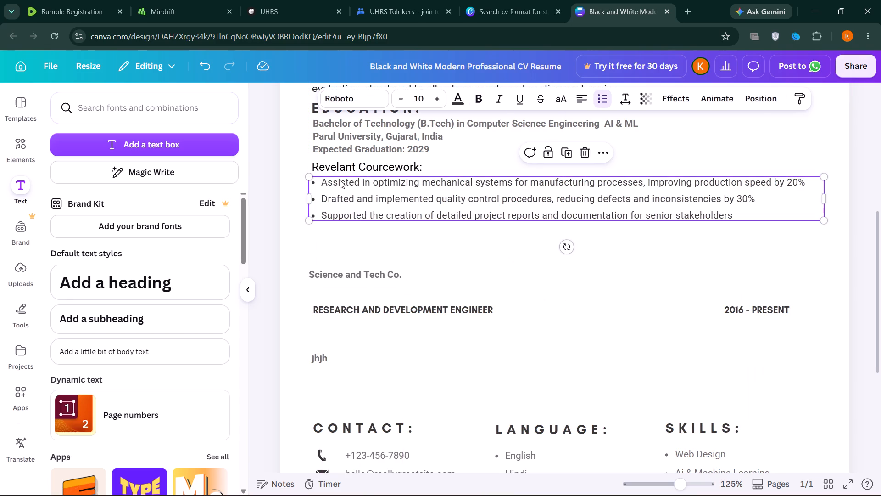
{"action": "left_click", "coordinate": [726, 211]}
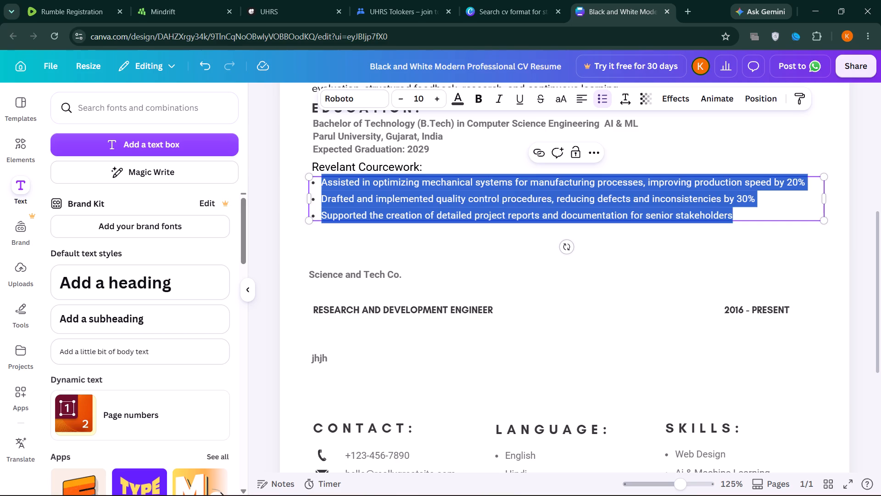
{"action": "left_click_drag", "start_coordinate": [726, 211], "coordinate": [752, 209]}
{"action": "key", "text": "BackSpace"}
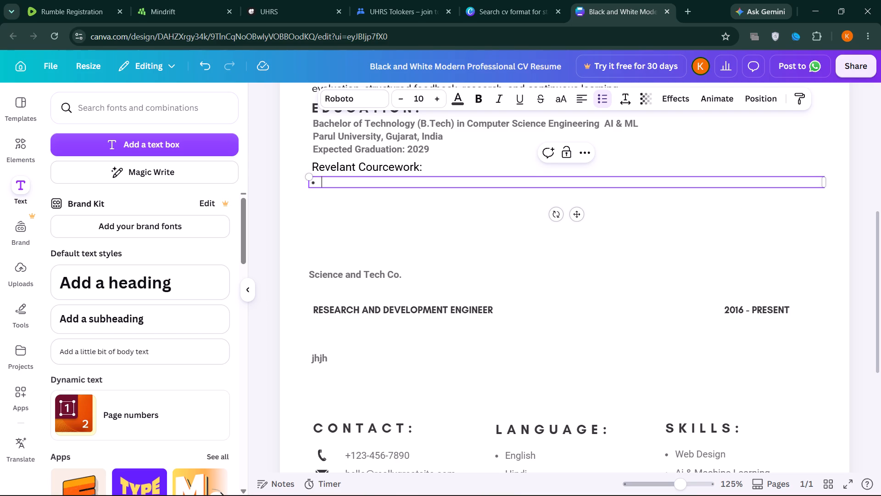
Enter coursework bullets: Artificial Intelligence and Machine Learning fundamentals, Programming and problem-solving, Data Structures and Algorithms, Object-Oriented Programming, Database Management Systems, Probability and Statistics.
{"action": "type", "text": "Artificial Intelligence and Machine Learning f"}
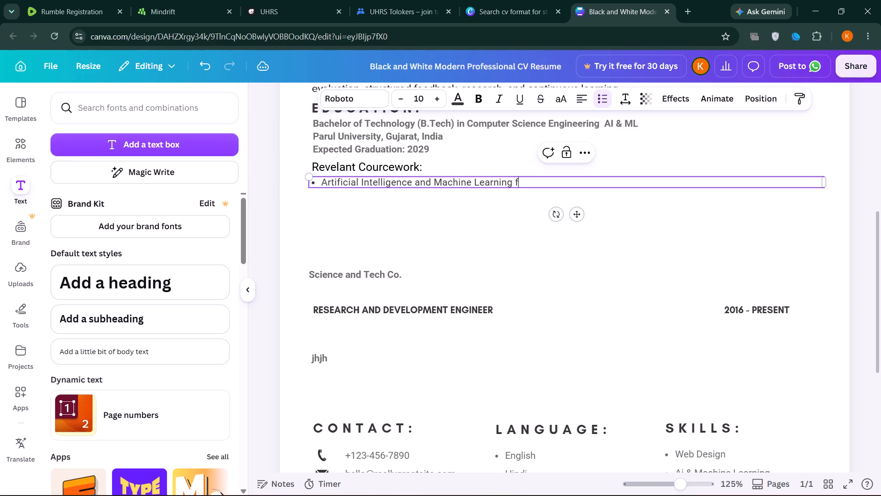
{"action": "type", "text": "undamentals"}
{"action": "key", "text": "Return"}
{"action": "type", "text": "Programming and problem-solving"}
{"action": "key", "text": "Return"}
{"action": "type", "text": "Data Structures and Algorithms"}
{"action": "key", "text": "Return"}
{"action": "type", "text": "Object-Oriented Programming"}
{"action": "key", "text": "Return"}
{"action": "type", "text": "Database Management Systems"}
{"action": "key", "text": "Return"}
{"action": "type", "text": "Probability and Statistics"}
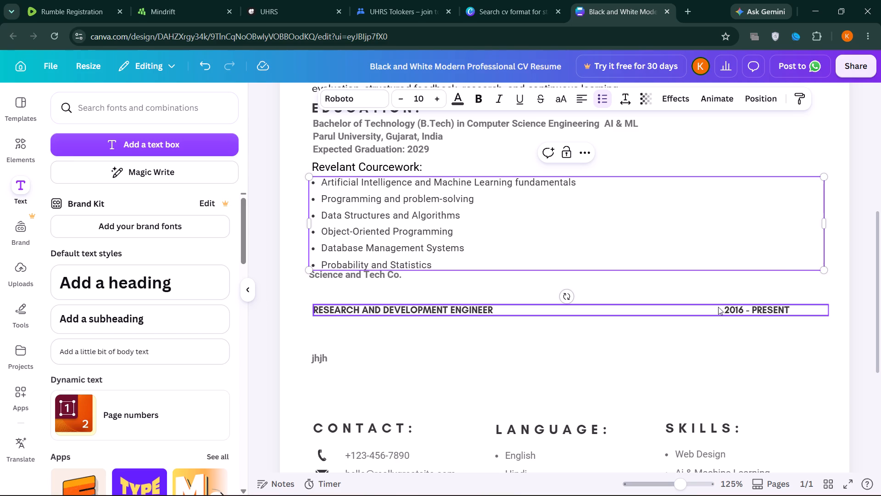
Scale the coursework list down proportionally to about 14.6 wide, with text size about 7.7.
{"action": "left_click", "coordinate": [647, 354]}
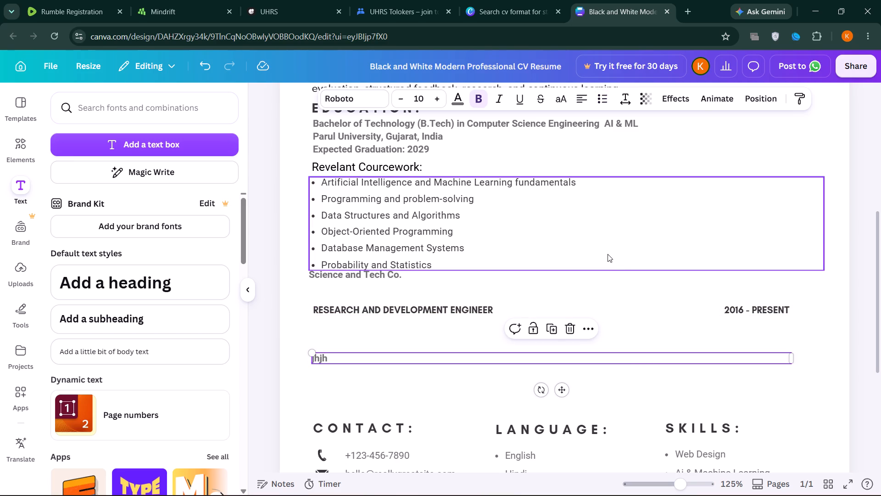
{"action": "left_click", "coordinate": [818, 267]}
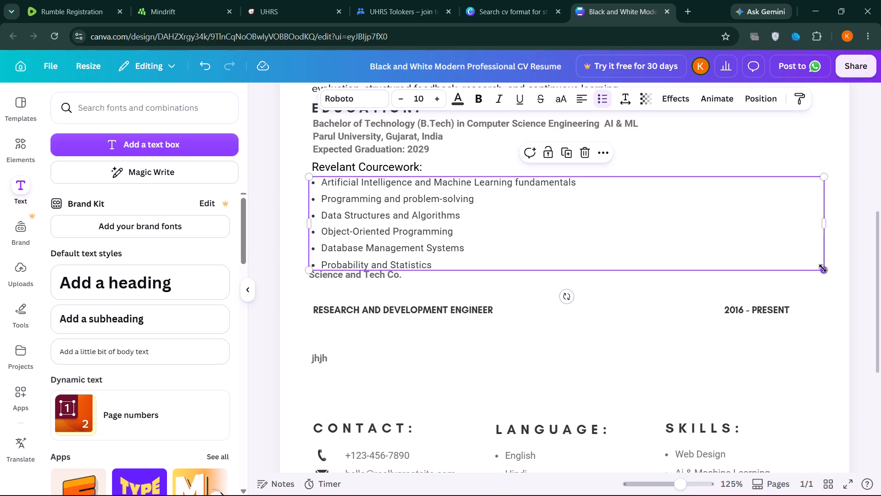
{"action": "left_click_drag", "start_coordinate": [823, 268], "coordinate": [705, 237]}
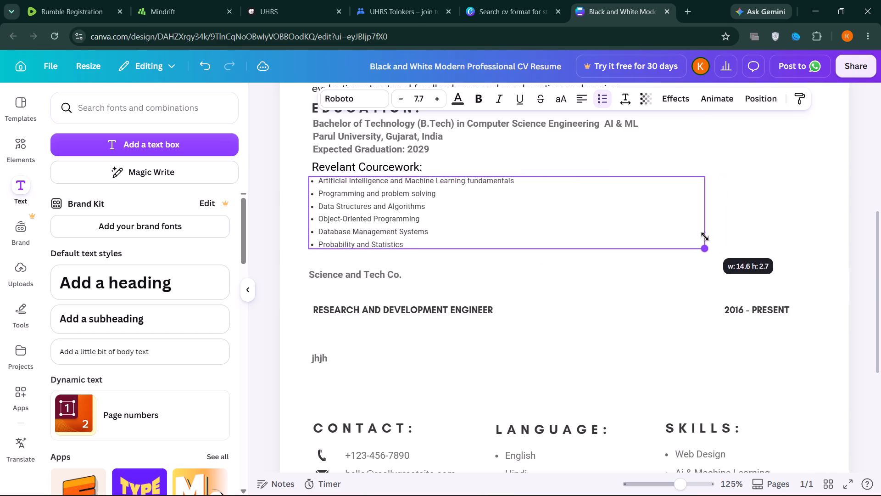
{"action": "left_click_drag", "start_coordinate": [705, 237], "coordinate": [702, 244]}
{"action": "left_click", "coordinate": [785, 241]}
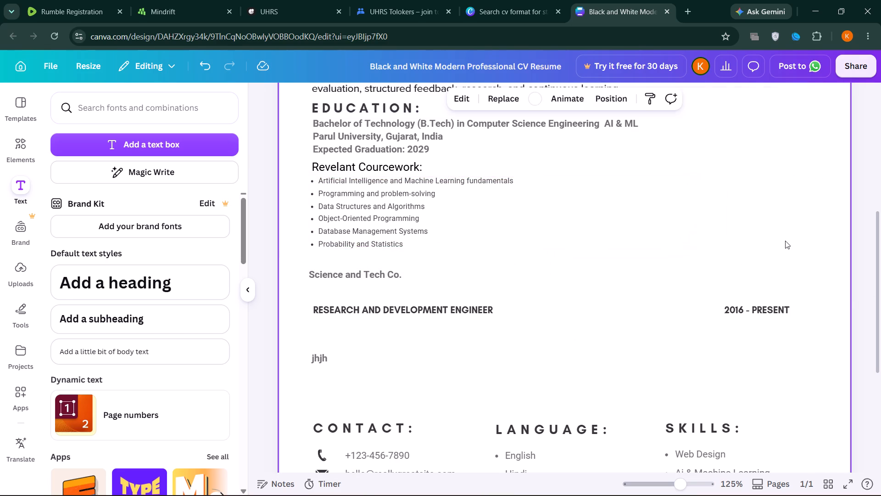
Delete the "Science and Tech Co." line below the coursework list.
{"action": "scroll", "coordinate": [785, 241], "scroll_direction": "up", "scroll_amount": 1}
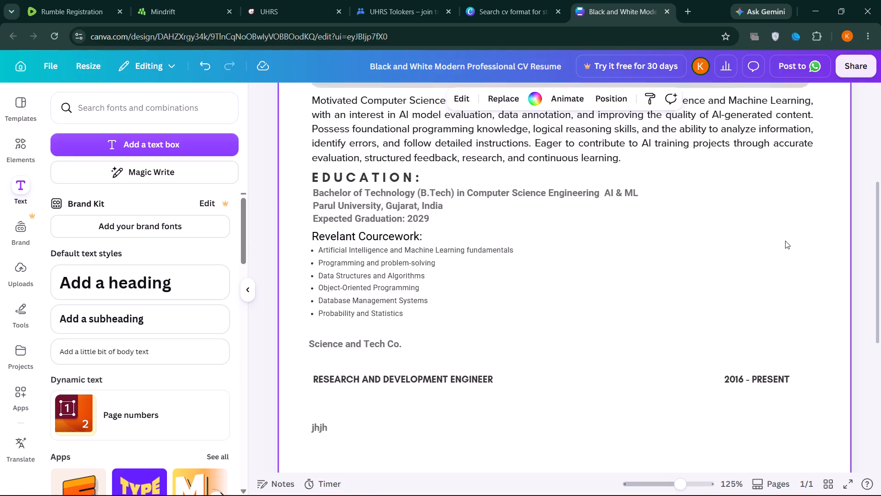
{"action": "scroll", "coordinate": [785, 241], "scroll_direction": "up", "scroll_amount": 1}
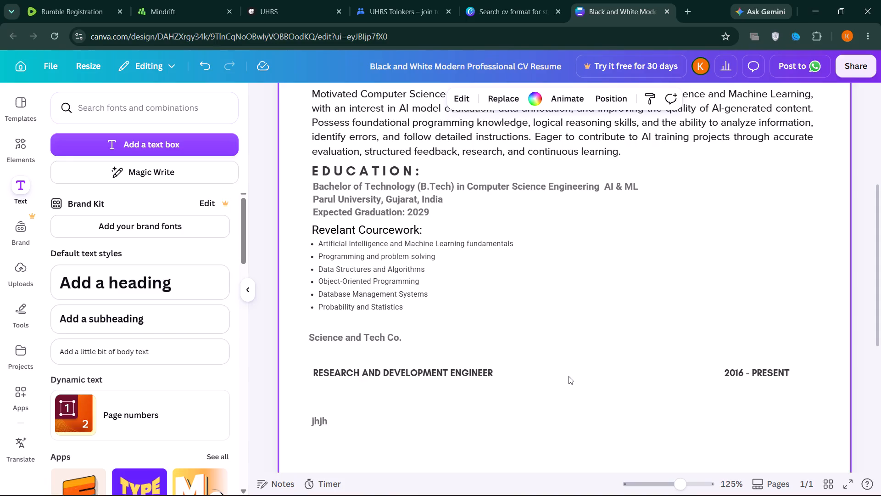
{"action": "scroll", "coordinate": [569, 376], "scroll_direction": "down", "scroll_amount": 6}
{"action": "scroll", "coordinate": [569, 376], "scroll_direction": "up", "scroll_amount": 4}
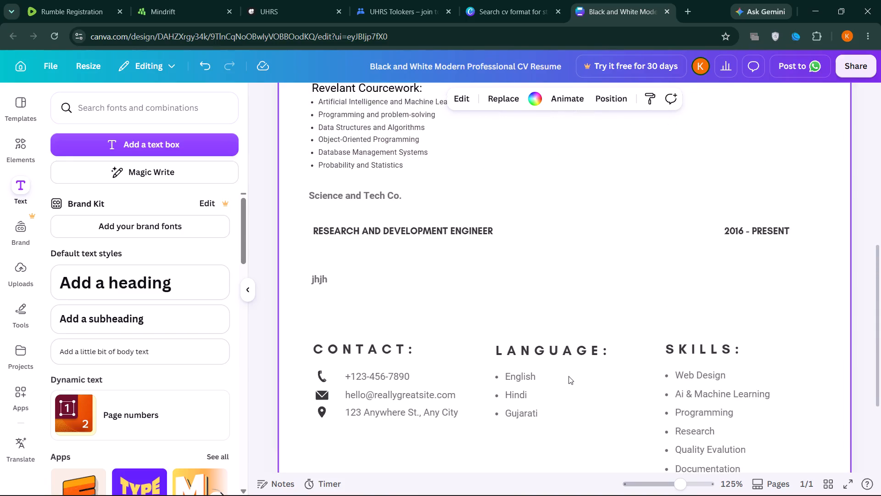
{"action": "scroll", "coordinate": [569, 376], "scroll_direction": "right", "scroll_amount": 1}
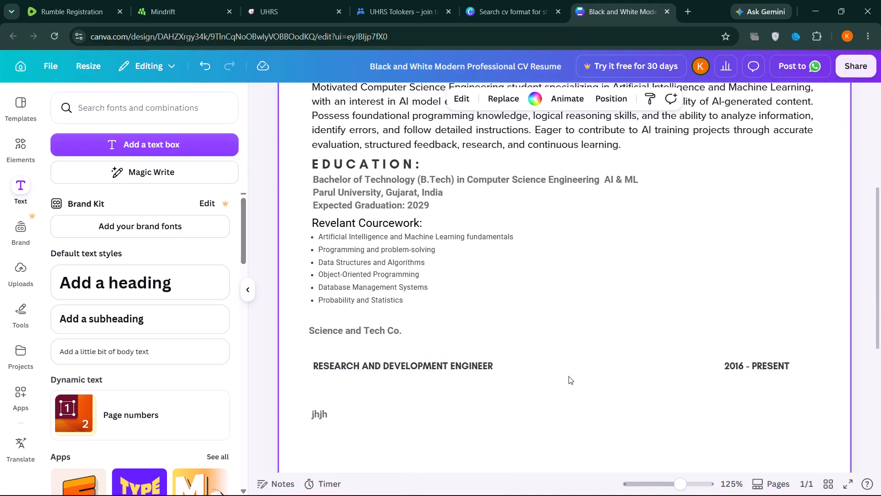
{"action": "scroll", "coordinate": [569, 376], "scroll_direction": "right", "scroll_amount": 1}
{"action": "left_click", "coordinate": [537, 322]}
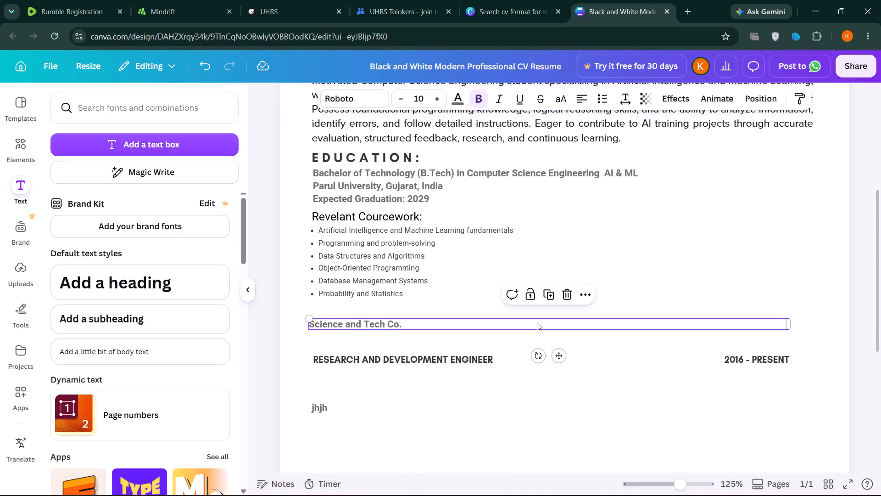
{"action": "left_click", "coordinate": [564, 296]}
Move the "RESEARCH AND DEVELOPMENT ENGINEER" line up to sit just beneath the coursework list, left edge near the list's.
{"action": "left_click_drag", "start_coordinate": [515, 365], "coordinate": [502, 322]}
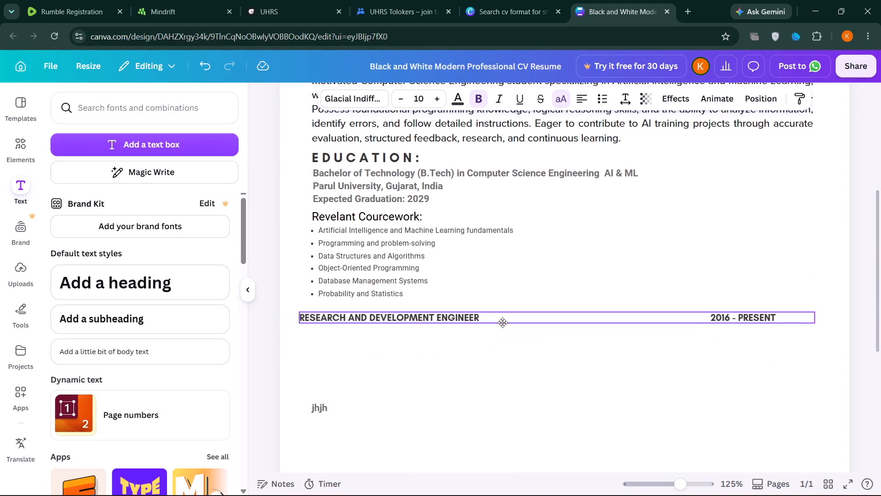
{"action": "left_click_drag", "start_coordinate": [502, 322], "coordinate": [510, 317]}
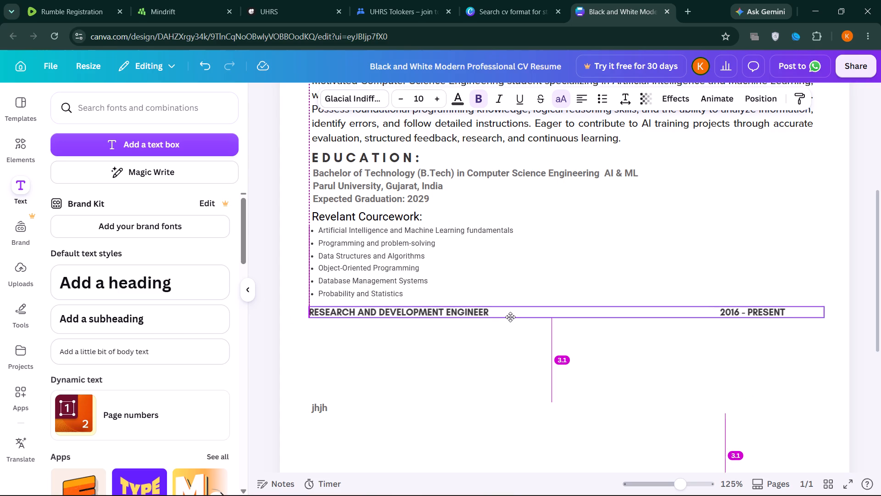
{"action": "left_click_drag", "start_coordinate": [510, 317], "coordinate": [510, 319]}
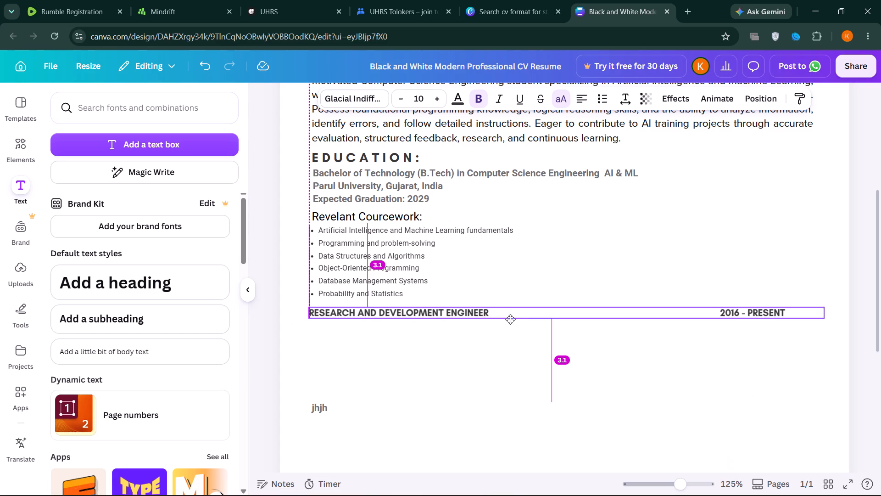
{"action": "left_click_drag", "start_coordinate": [510, 319], "coordinate": [513, 317]}
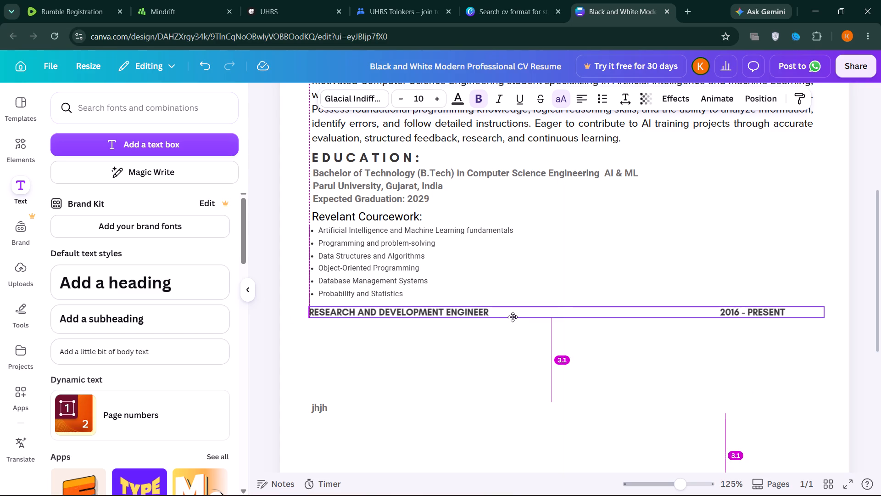
{"action": "left_click_drag", "start_coordinate": [513, 317], "coordinate": [512, 318]}
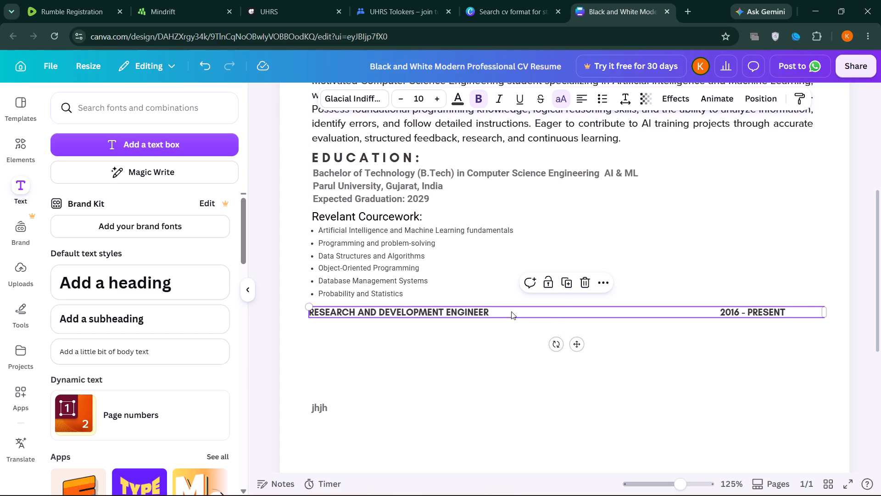
Replace the "RESEARCH AND DEVELOPMENT ENGINEER 2016 - PRESENT" text with the heading "AVAILABILITY".
{"action": "left_click", "coordinate": [511, 311]}
{"action": "key", "text": "BackSpace"}
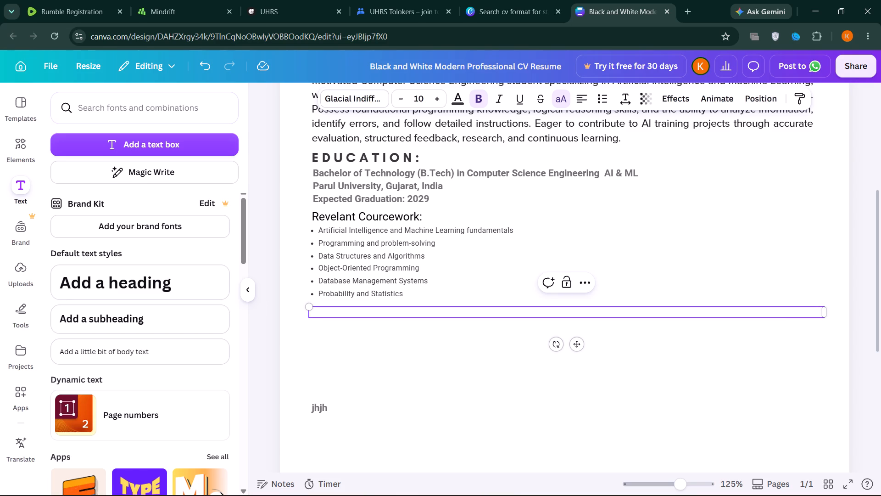
{"action": "type", "text": "AVAILABILITY"}
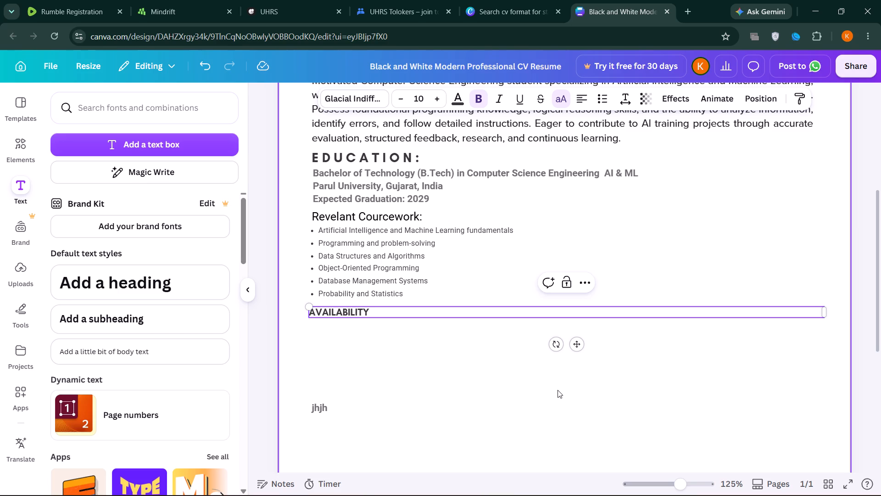
{"action": "left_click", "coordinate": [535, 386]}
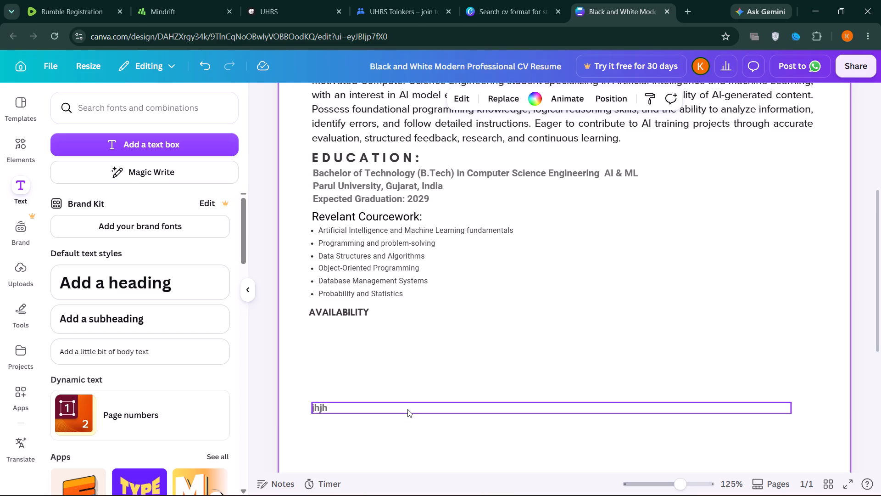
Move the "jhjh" line under AVAILABILITY and replace its text with "Available for remote, project-based opportunities, subject to academic commitments and project requirements.".
{"action": "left_click_drag", "start_coordinate": [407, 409], "coordinate": [402, 329]}
{"action": "left_click", "coordinate": [402, 329]}
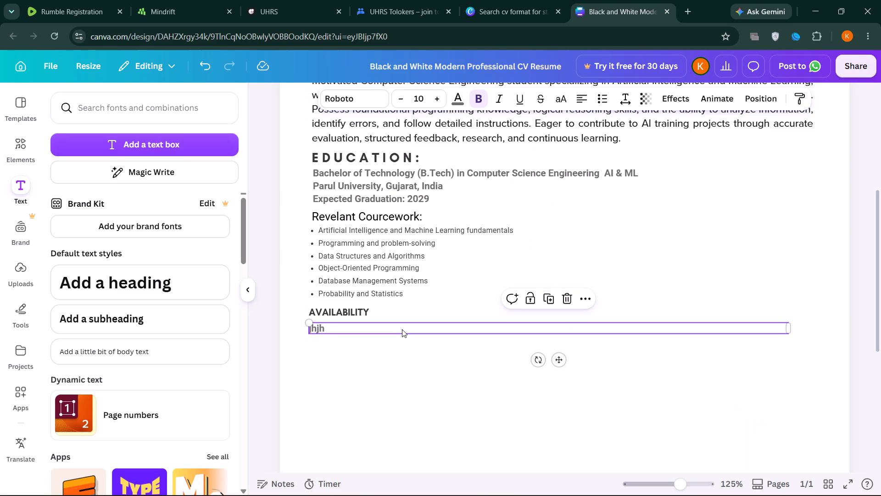
{"action": "key", "text": "BackSpace"}
{"action": "key", "text": "BackSpace"}
{"action": "key", "text": "BackSpace"}
{"action": "key", "text": "BackSpace"}
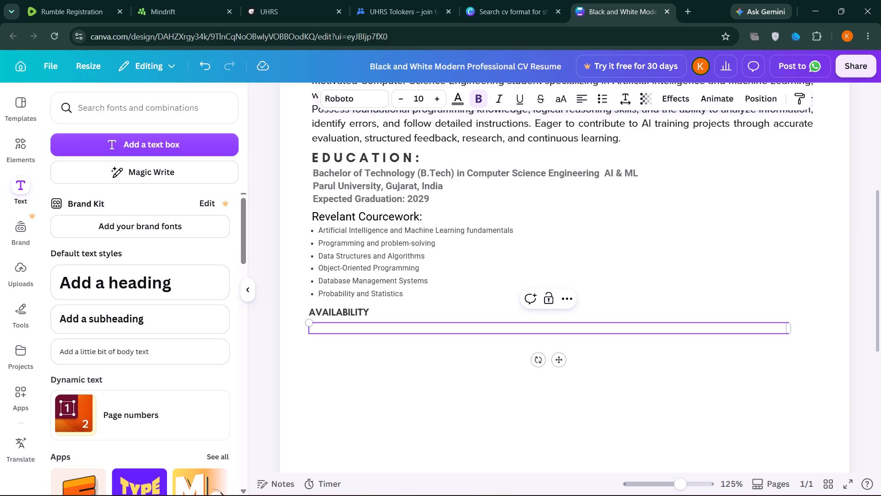
{"action": "type", "text": "Available for remote, project-based opportunities, subject to academic commitments and project requirements."}
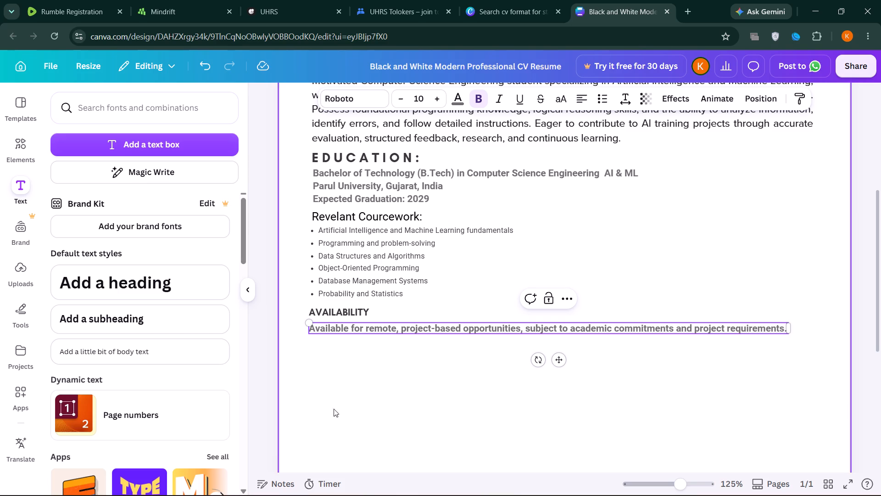
{"action": "left_click", "coordinate": [378, 387]}
Delete the "CONTACT:" heading above the placeholder phone, email and address lines near the bottom of the resume.
{"action": "scroll", "coordinate": [378, 387], "scroll_direction": "down", "scroll_amount": 5}
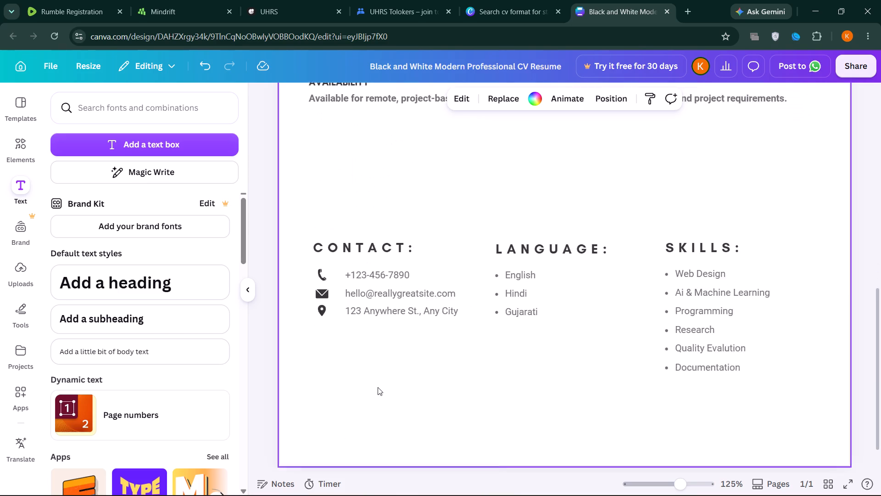
{"action": "scroll", "coordinate": [378, 387], "scroll_direction": "down", "scroll_amount": 1}
{"action": "scroll", "coordinate": [378, 387], "scroll_direction": "up", "scroll_amount": 3}
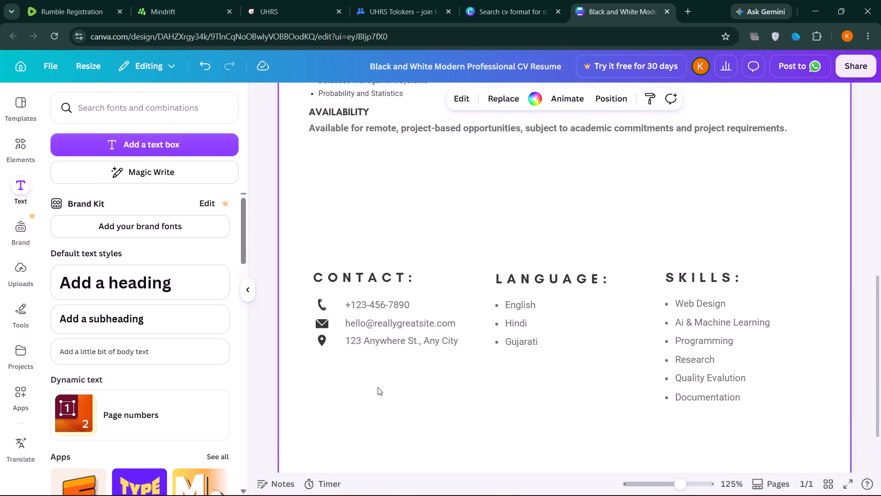
{"action": "scroll", "coordinate": [378, 387], "scroll_direction": "up", "scroll_amount": 7}
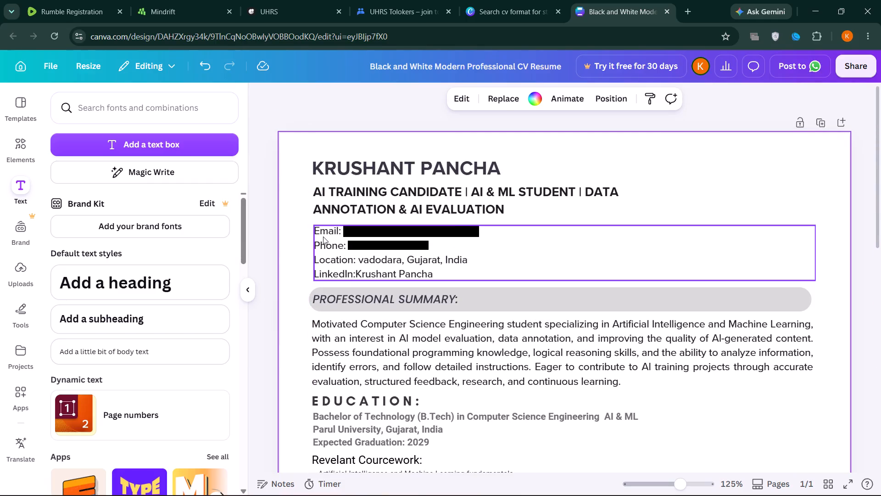
{"action": "scroll", "coordinate": [355, 382], "scroll_direction": "down", "scroll_amount": 8}
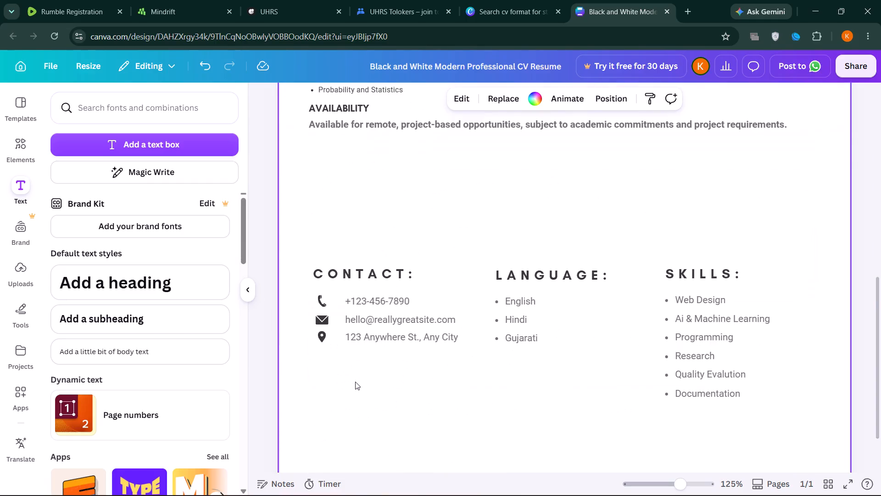
{"action": "scroll", "coordinate": [355, 382], "scroll_direction": "up", "scroll_amount": 2}
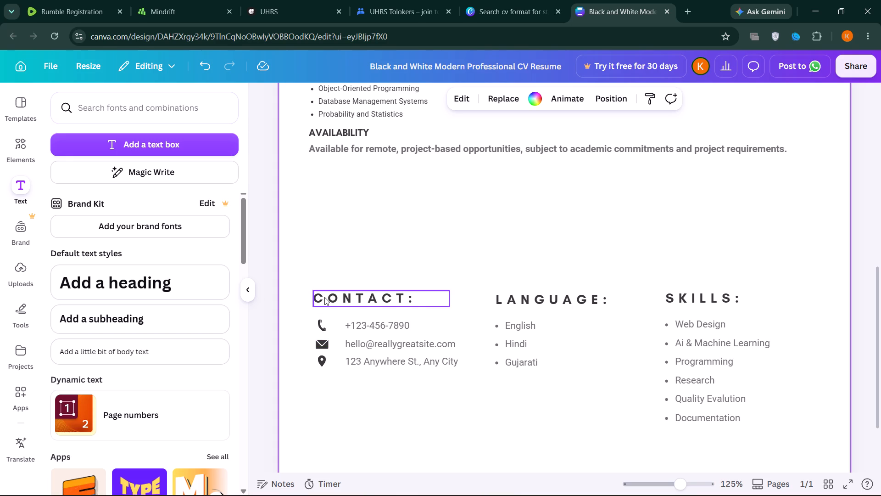
{"action": "left_click", "coordinate": [324, 297]}
{"action": "left_click", "coordinate": [399, 267]}
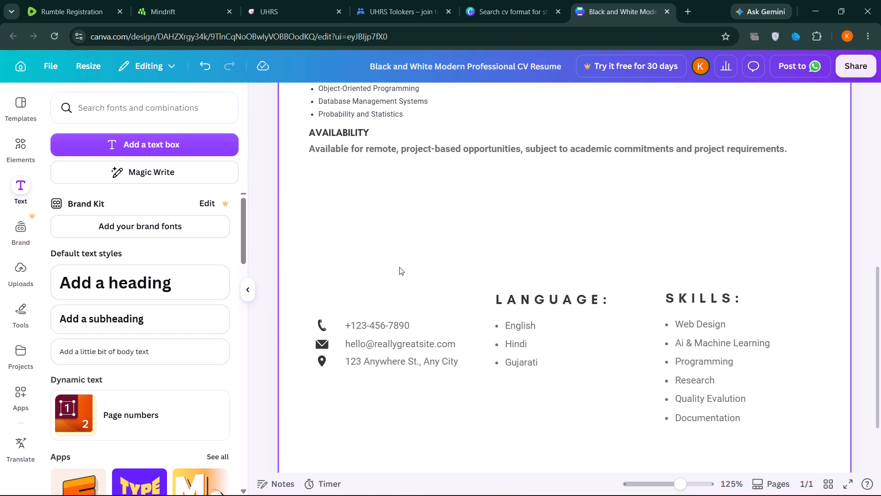
Move the phone icon from the placeholder contact block up to just before the "Phone:" line under the resume title.
{"action": "left_click_drag", "start_coordinate": [322, 326], "coordinate": [313, 121]}
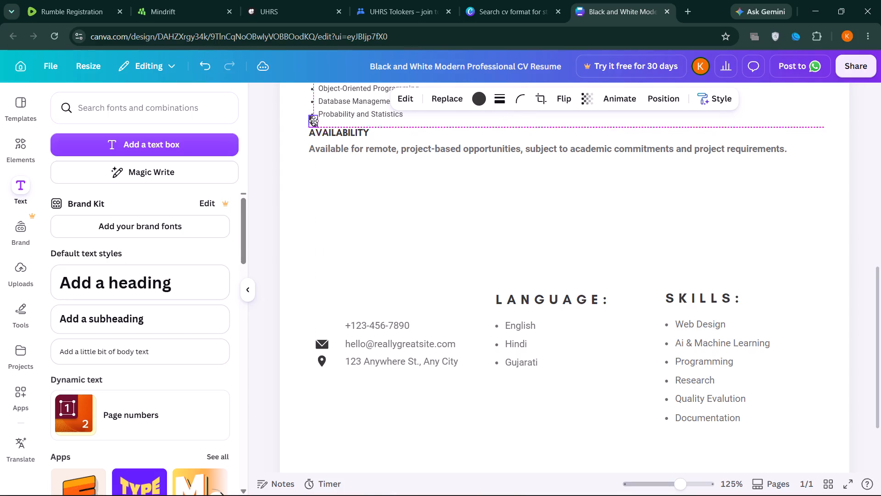
{"action": "left_click_drag", "start_coordinate": [313, 121], "coordinate": [304, 217]}
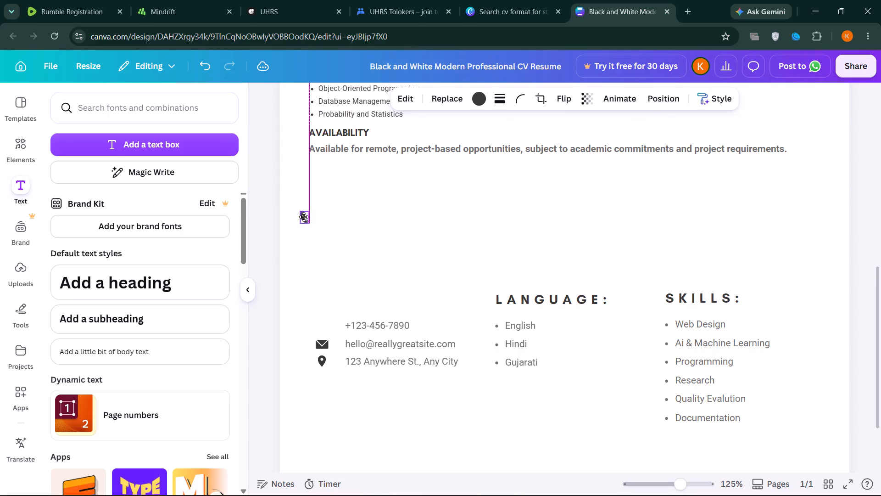
{"action": "left_click_drag", "start_coordinate": [304, 217], "coordinate": [291, 111]}
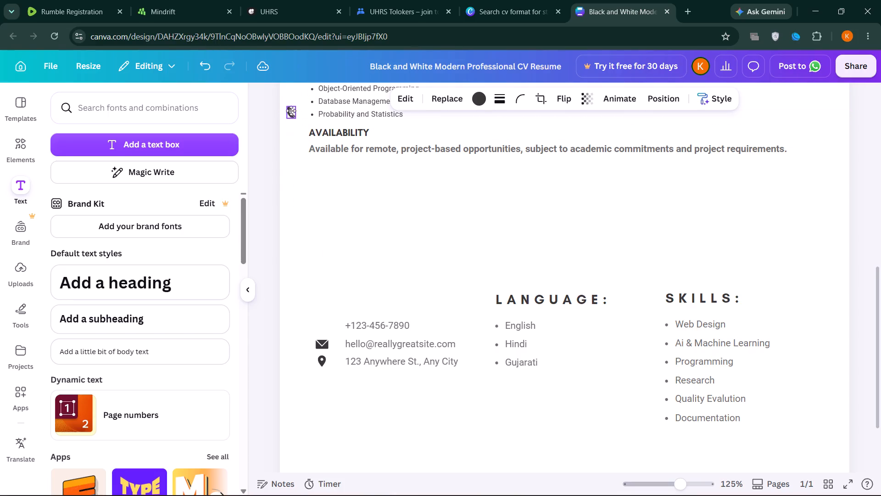
{"action": "left_click_drag", "start_coordinate": [291, 111], "coordinate": [789, 131]}
{"action": "left_click_drag", "start_coordinate": [789, 131], "coordinate": [779, 111]}
{"action": "scroll", "coordinate": [779, 111], "scroll_direction": "up", "scroll_amount": 8}
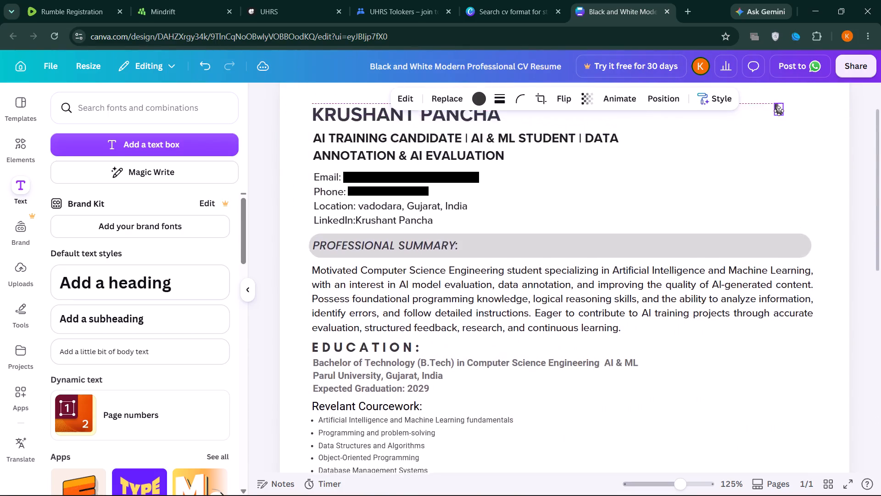
{"action": "left_click_drag", "start_coordinate": [779, 111], "coordinate": [305, 191]}
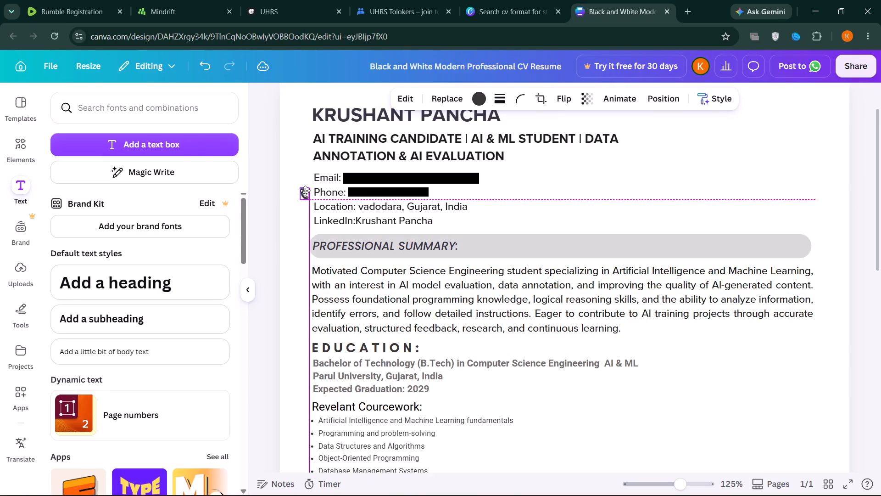
{"action": "left_click_drag", "start_coordinate": [305, 191], "coordinate": [306, 191]}
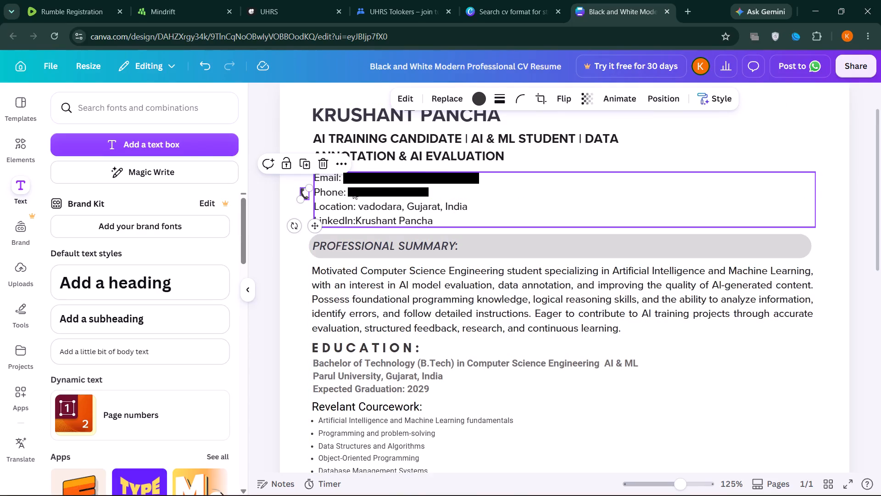
Shift the block of email, phone, location and LinkedIn details slightly rightward to make room for icons before its lines.
{"action": "left_click_drag", "start_coordinate": [353, 191], "coordinate": [366, 192]}
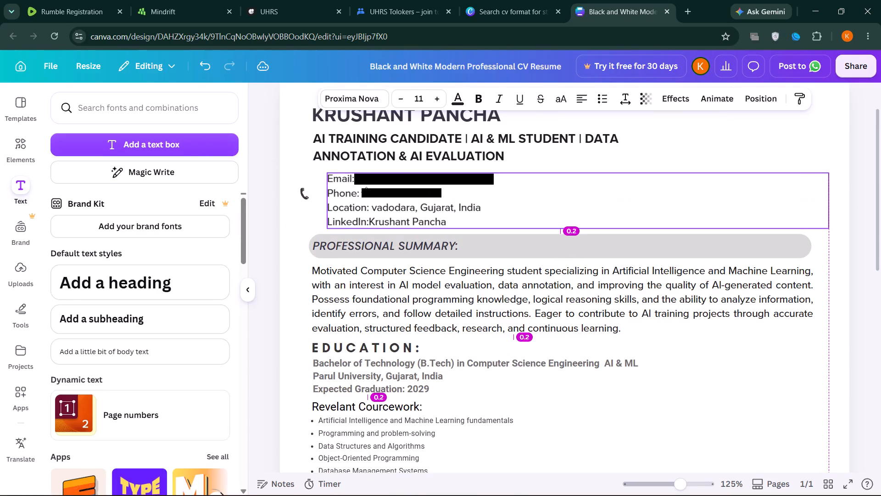
{"action": "left_click_drag", "start_coordinate": [366, 192], "coordinate": [367, 194]}
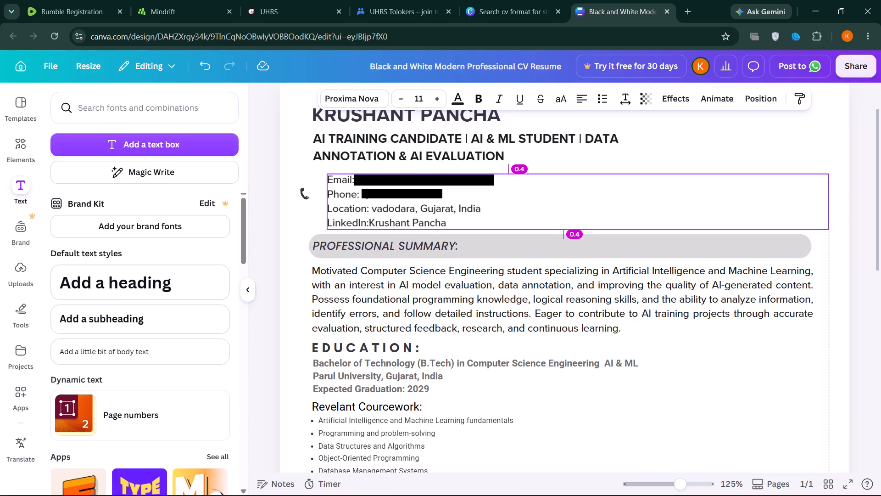
{"action": "left_click_drag", "start_coordinate": [367, 194], "coordinate": [367, 191]}
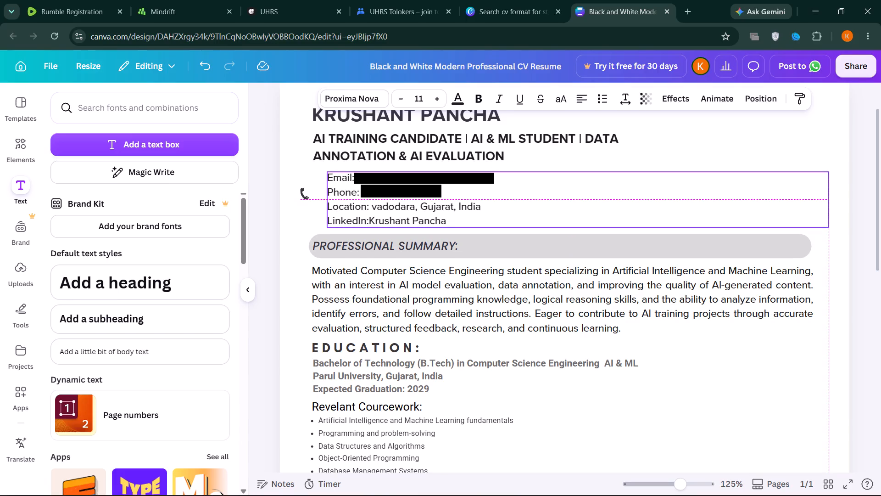
{"action": "left_click_drag", "start_coordinate": [367, 191], "coordinate": [365, 192]}
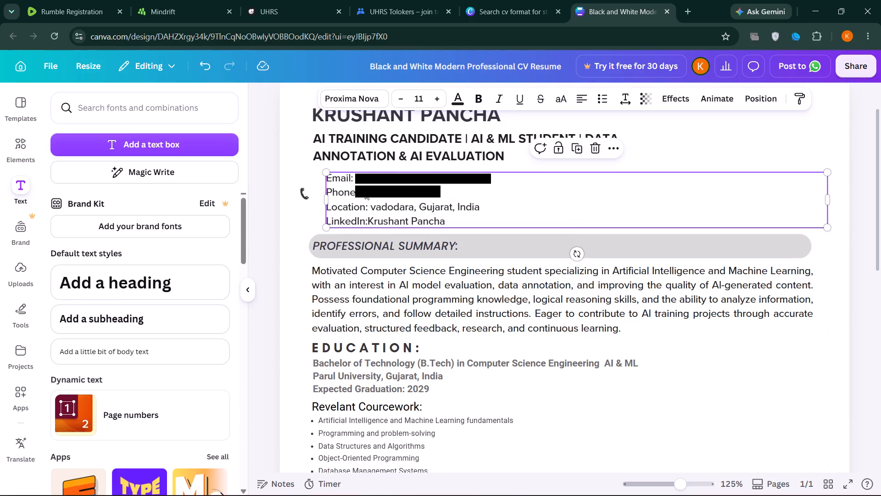
Nudge the phone icon closer to the "Phone:" line, roughly in line with the left edge of the summary heading.
{"action": "left_click_drag", "start_coordinate": [303, 193], "coordinate": [304, 193]}
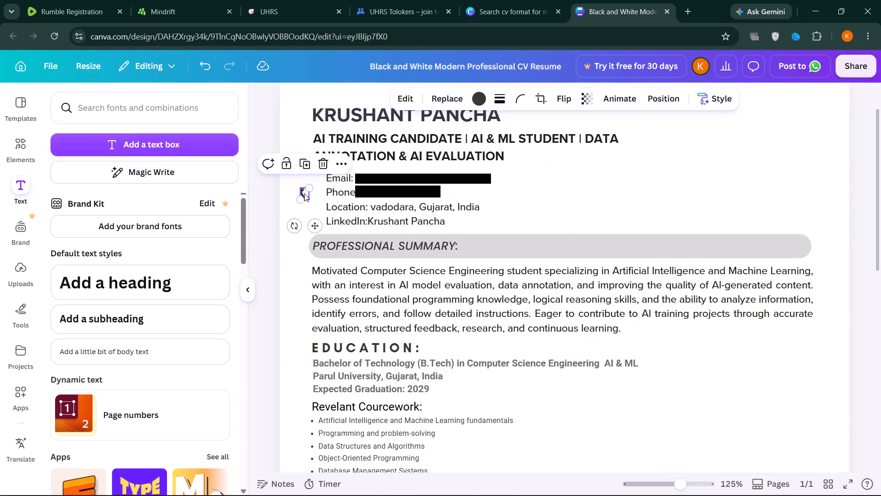
{"action": "left_click_drag", "start_coordinate": [304, 193], "coordinate": [315, 192]}
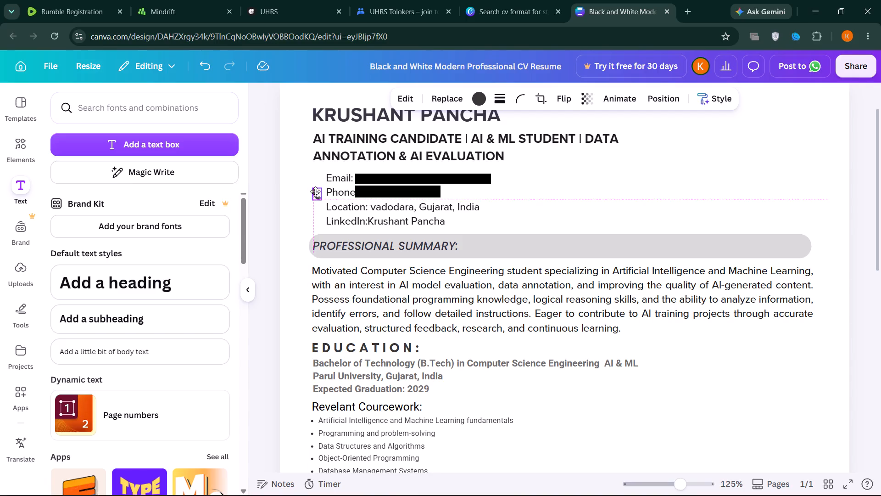
{"action": "left_click_drag", "start_coordinate": [315, 192], "coordinate": [314, 192]}
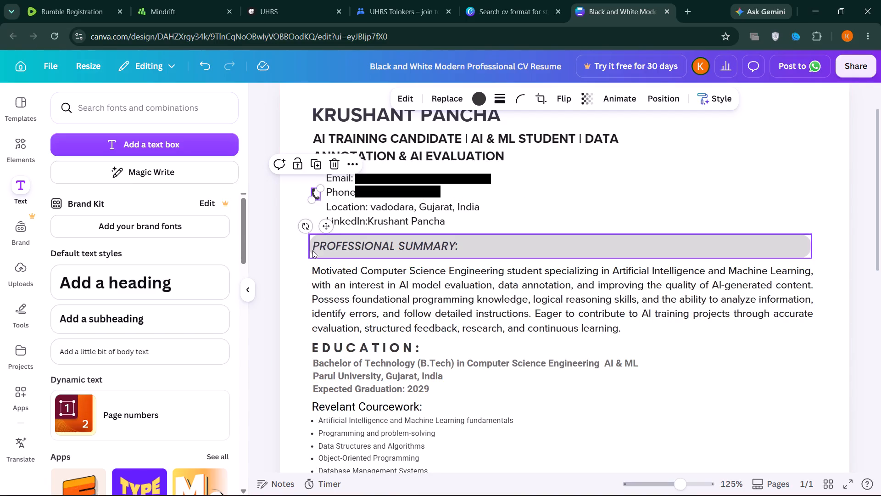
Move the envelope icon from the placeholder contact block up to just before the "Email:" line under the resume title.
{"action": "scroll", "coordinate": [295, 281], "scroll_direction": "down", "scroll_amount": 3}
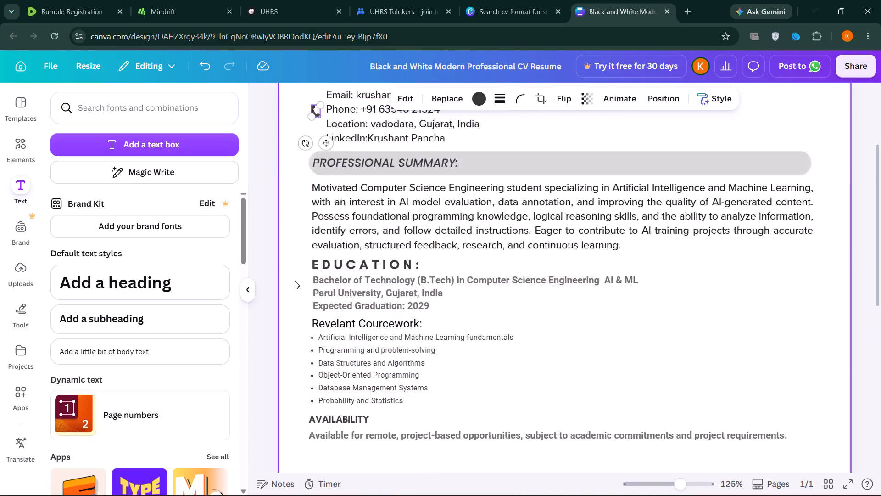
{"action": "scroll", "coordinate": [295, 281], "scroll_direction": "down", "scroll_amount": 4}
{"action": "left_click_drag", "start_coordinate": [323, 257], "coordinate": [308, 164]}
{"action": "scroll", "coordinate": [308, 164], "scroll_direction": "up", "scroll_amount": 3}
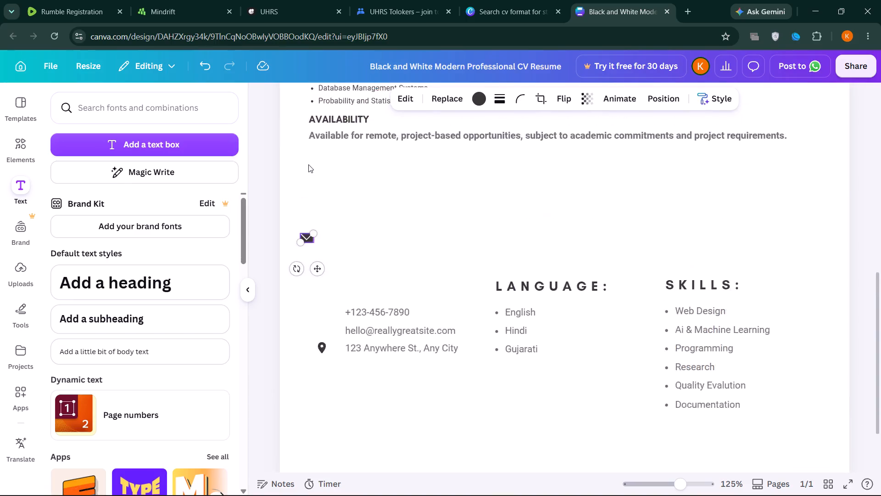
{"action": "scroll", "coordinate": [308, 164], "scroll_direction": "up", "scroll_amount": 4}
{"action": "scroll", "coordinate": [308, 164], "scroll_direction": "down", "scroll_amount": 1}
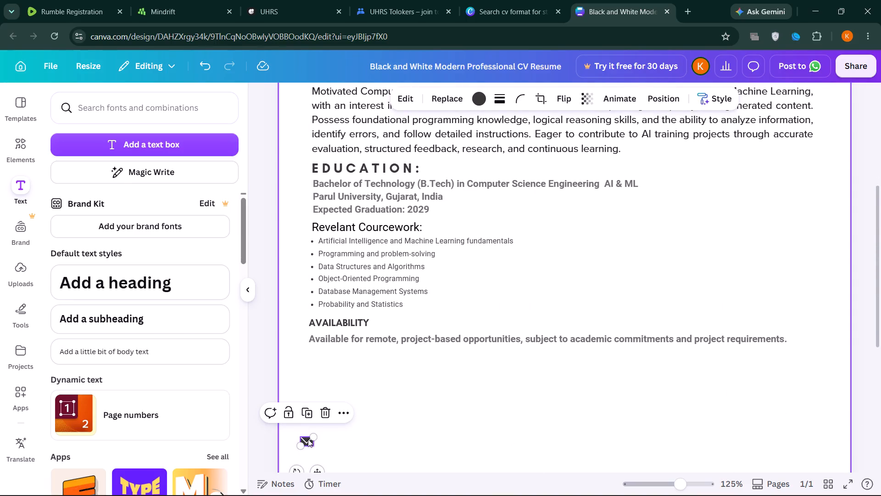
{"action": "left_click_drag", "start_coordinate": [307, 440], "coordinate": [304, 101]}
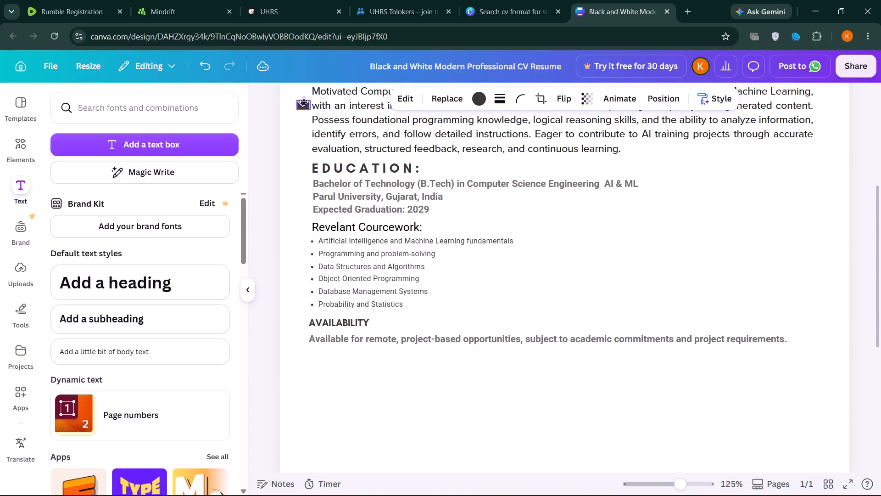
{"action": "left_click_drag", "start_coordinate": [304, 101], "coordinate": [302, 101]}
{"action": "scroll", "coordinate": [302, 101], "scroll_direction": "up", "scroll_amount": 1}
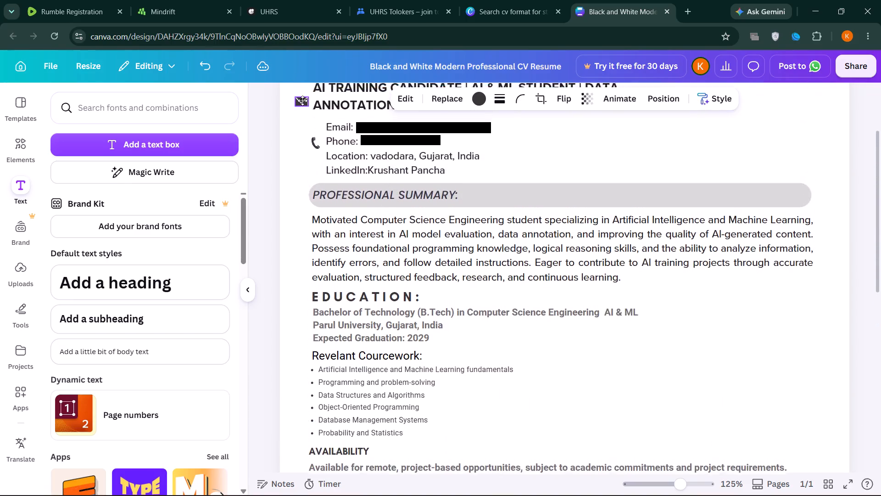
{"action": "scroll", "coordinate": [302, 101], "scroll_direction": "up", "scroll_amount": 1}
{"action": "left_click_drag", "start_coordinate": [302, 101], "coordinate": [324, 101]}
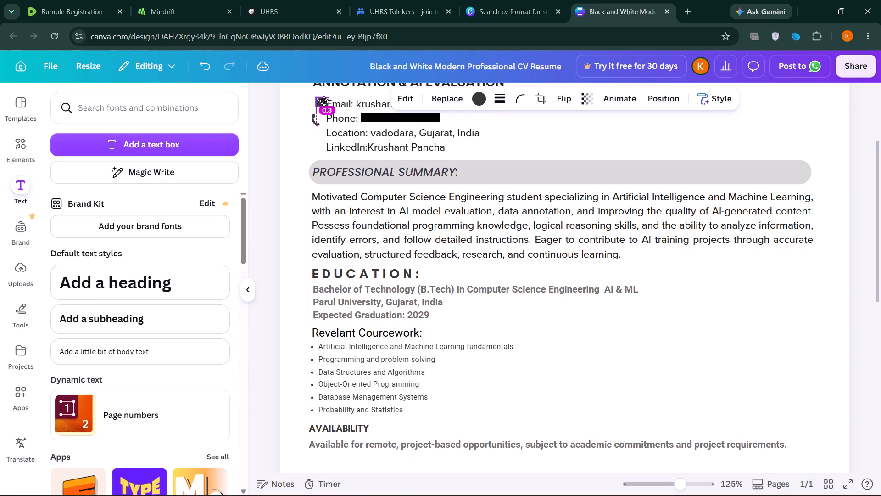
{"action": "left_click_drag", "start_coordinate": [324, 101], "coordinate": [318, 104]}
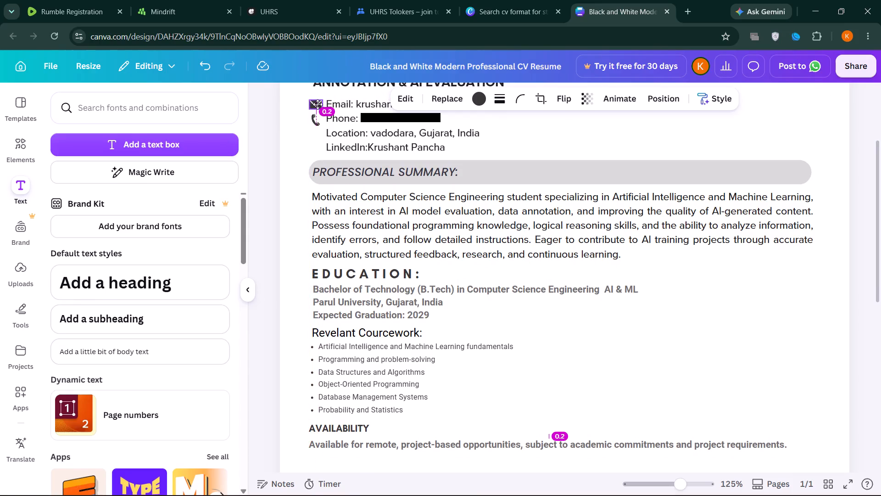
{"action": "left_click_drag", "start_coordinate": [318, 104], "coordinate": [315, 103]}
{"action": "left_click_drag", "start_coordinate": [315, 103], "coordinate": [317, 104]}
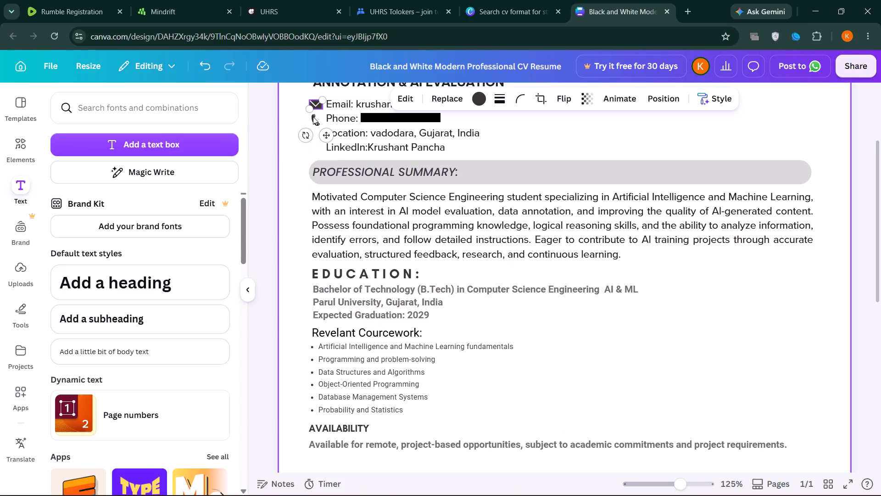
Nudge the phone icon until it sits beside the "Phone:" line, directly beneath the envelope icon.
{"action": "left_click_drag", "start_coordinate": [313, 117], "coordinate": [312, 116]}
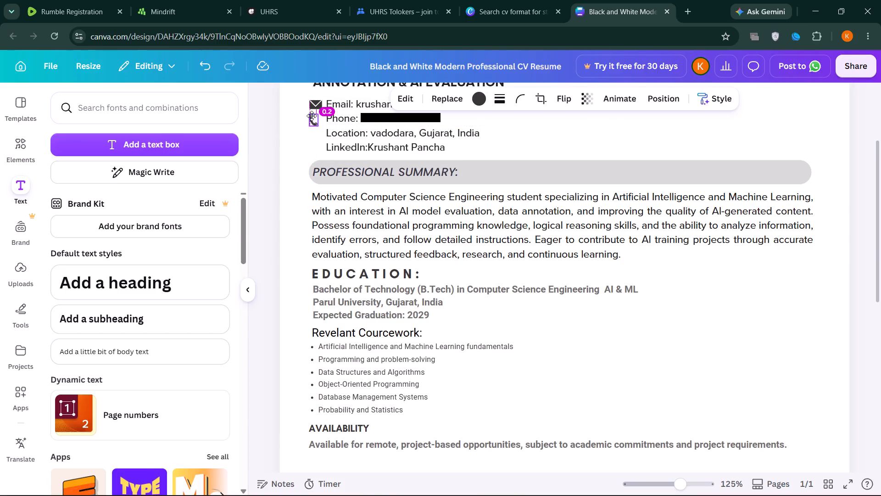
{"action": "left_click_drag", "start_coordinate": [312, 116], "coordinate": [314, 117]}
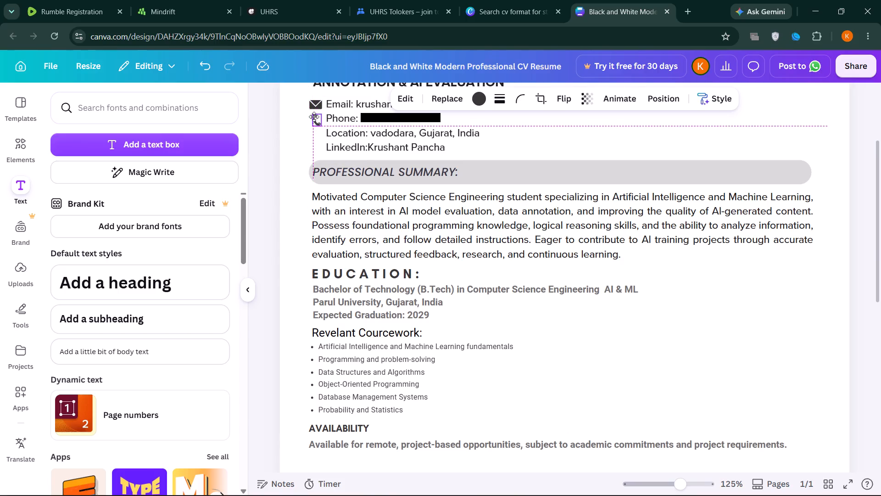
{"action": "left_click_drag", "start_coordinate": [314, 117], "coordinate": [313, 116]}
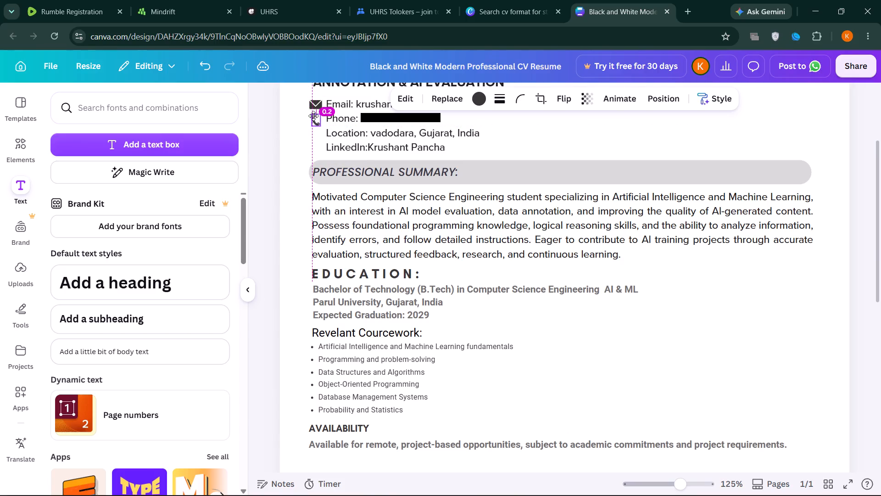
{"action": "left_click_drag", "start_coordinate": [313, 116], "coordinate": [313, 117]}
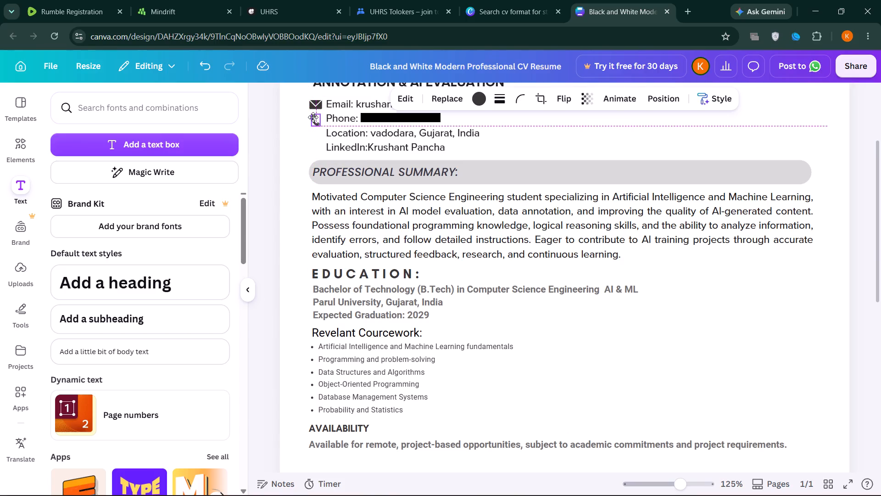
{"action": "right_click", "coordinate": [313, 117]}
{"action": "left_click_drag", "start_coordinate": [313, 117], "coordinate": [279, 145]}
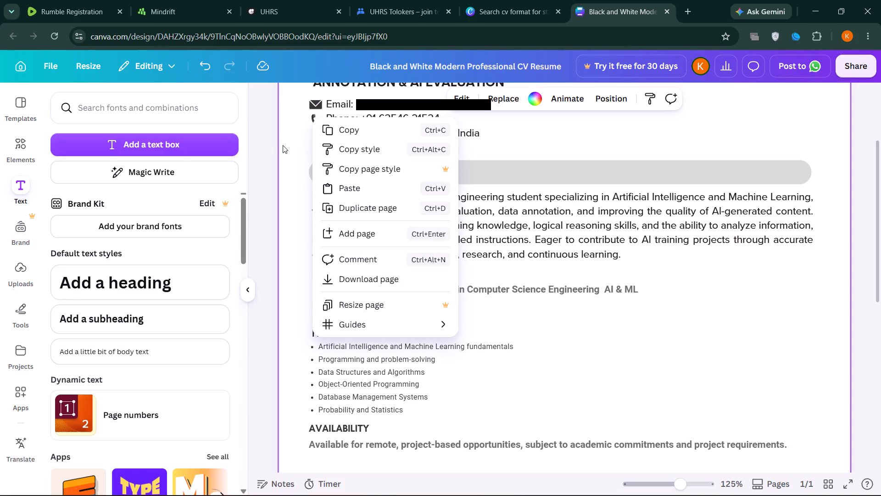
{"action": "left_click", "coordinate": [283, 145]}
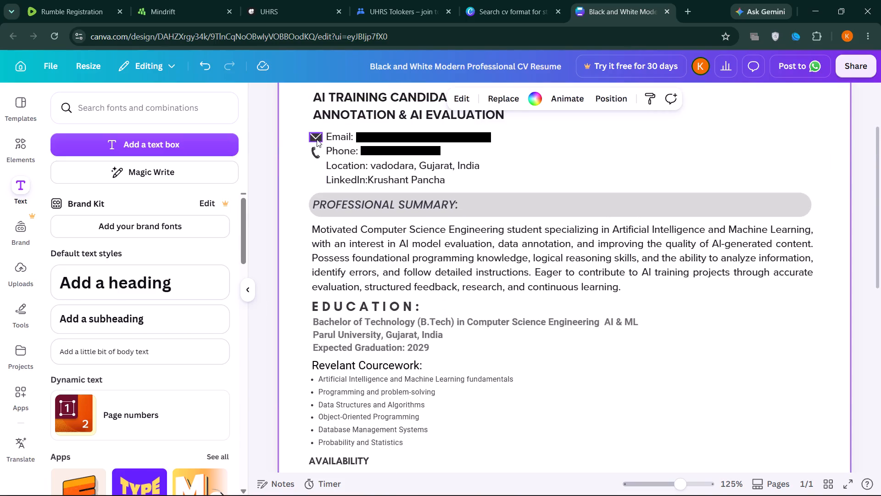
Shrink the envelope icon beside the "Email:" line slightly.
{"action": "left_click", "coordinate": [317, 139]}
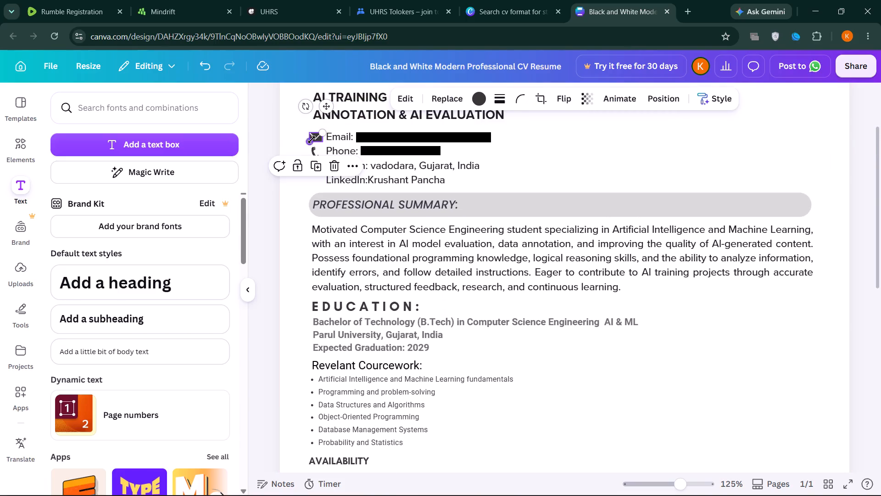
{"action": "left_click", "coordinate": [312, 140]}
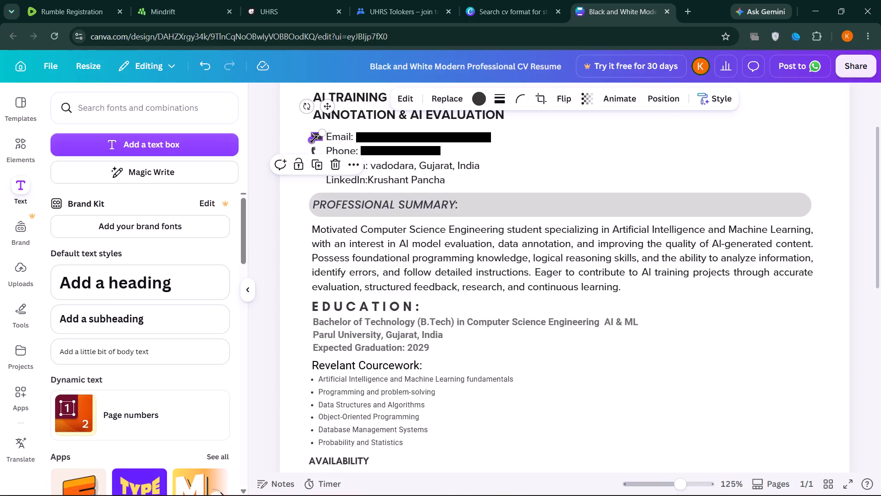
Shrink the phone icon slightly and shift it into line beneath the envelope icon, beside the "Phone:" line.
{"action": "left_click", "coordinate": [314, 152]}
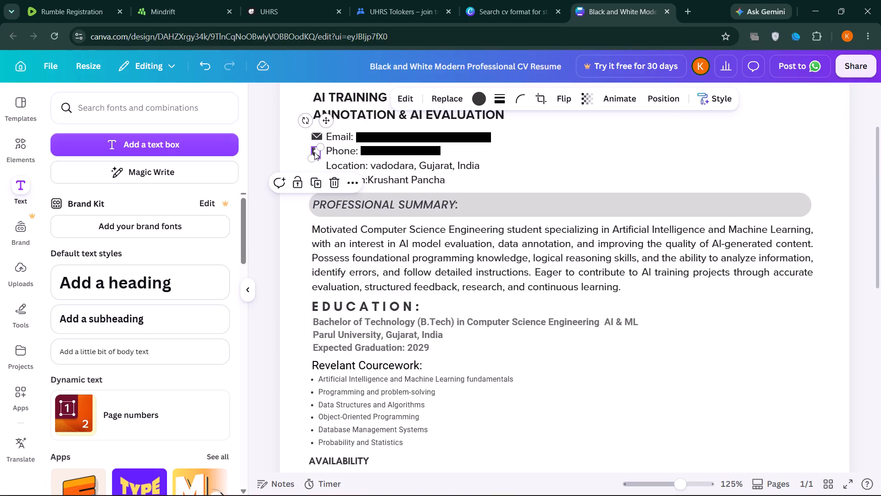
{"action": "left_click", "coordinate": [312, 157]}
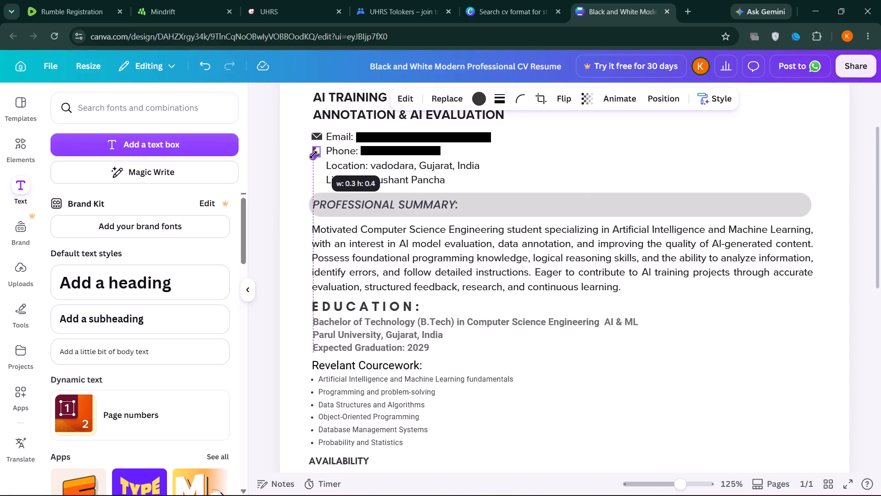
{"action": "left_click", "coordinate": [313, 156]}
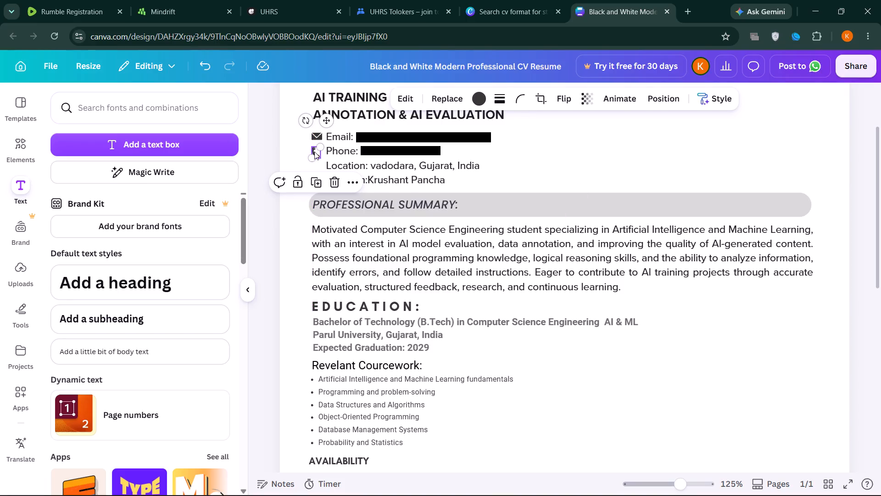
{"action": "left_click", "coordinate": [314, 152]}
{"action": "left_click_drag", "start_coordinate": [314, 152], "coordinate": [305, 151]}
{"action": "left_click", "coordinate": [305, 151]}
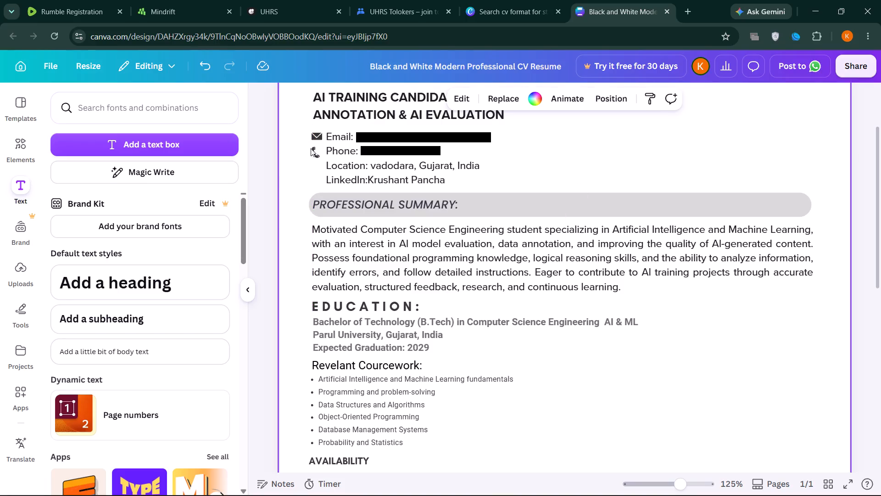
{"action": "left_click", "coordinate": [314, 148]}
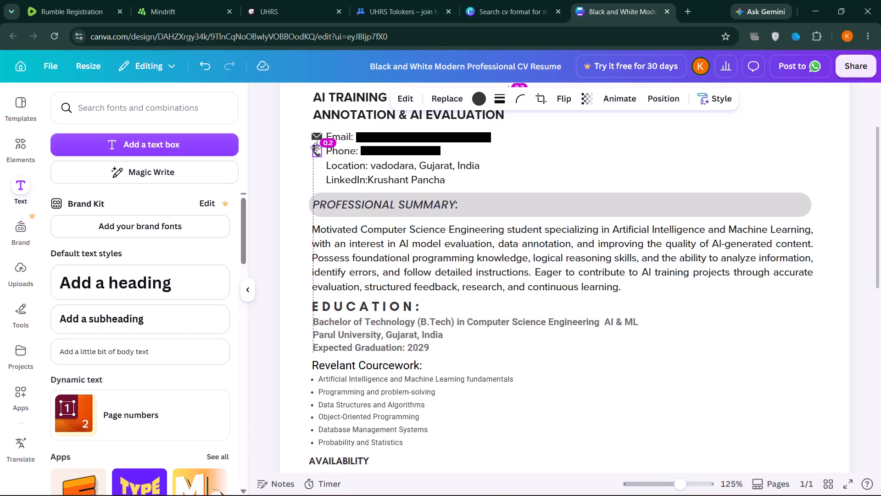
{"action": "left_click", "coordinate": [297, 153]}
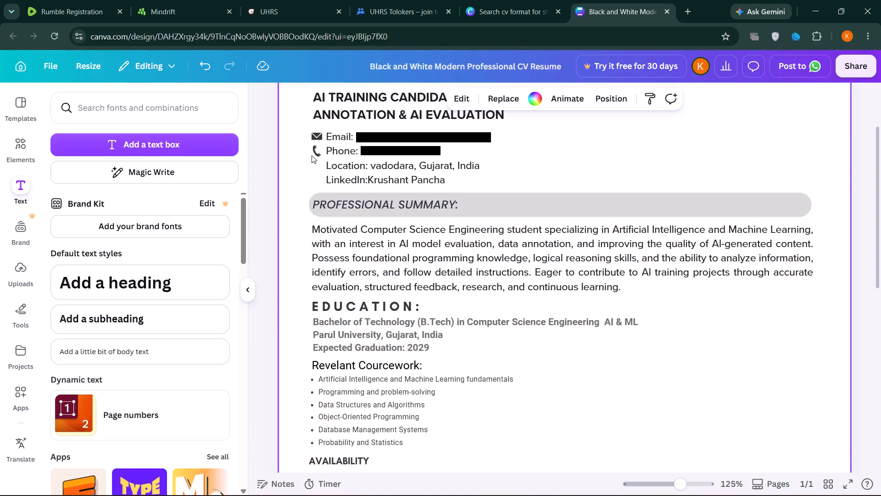
Move the location pin icon from the placeholder address line up to just before the "Location:" line, beneath the phone icon.
{"action": "scroll", "coordinate": [306, 200], "scroll_direction": "down", "scroll_amount": 8}
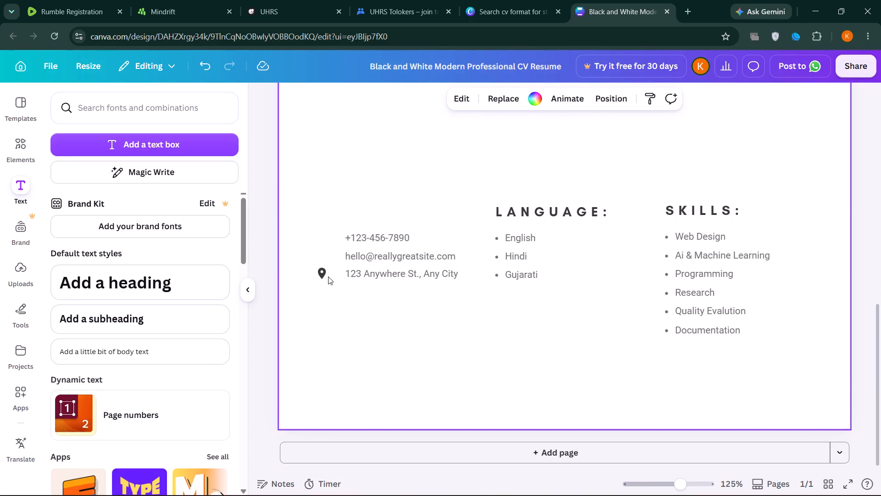
{"action": "left_click_drag", "start_coordinate": [321, 276], "coordinate": [335, 103]}
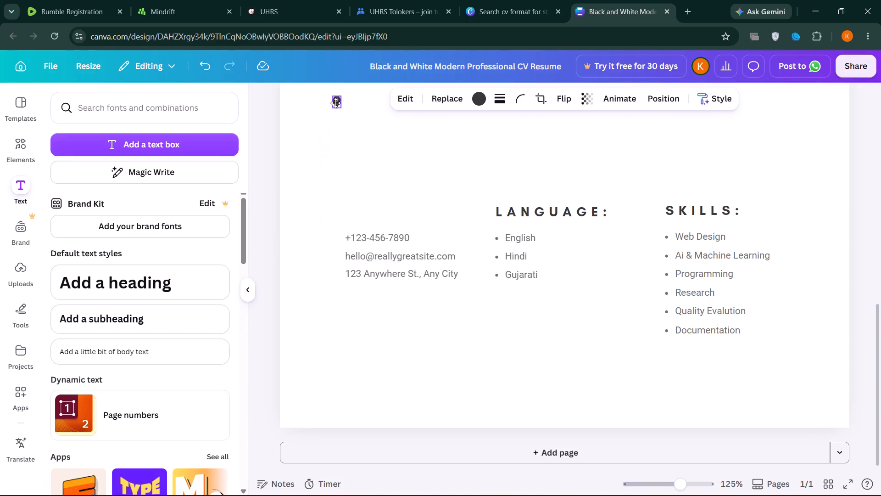
{"action": "left_click_drag", "start_coordinate": [335, 103], "coordinate": [320, 125]}
{"action": "scroll", "coordinate": [320, 125], "scroll_direction": "up", "scroll_amount": 5}
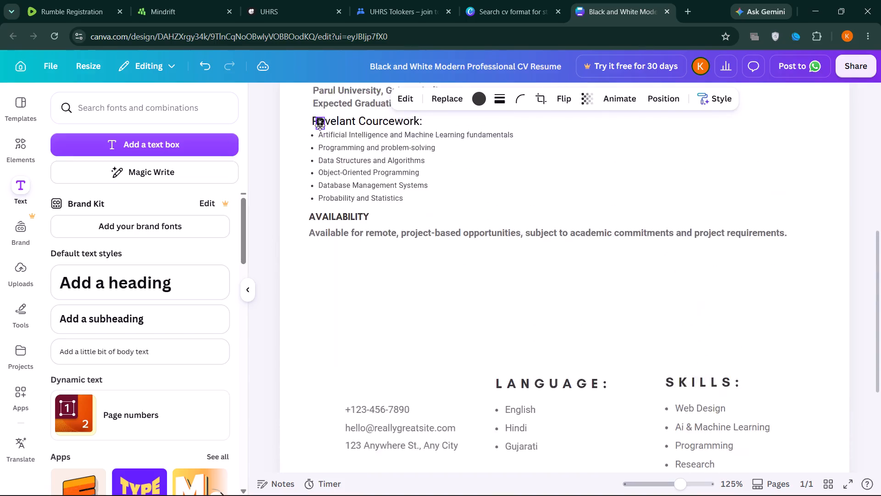
{"action": "scroll", "coordinate": [320, 125], "scroll_direction": "up", "scroll_amount": 4}
{"action": "left_click_drag", "start_coordinate": [320, 125], "coordinate": [318, 126]}
{"action": "scroll", "coordinate": [320, 125], "scroll_direction": "down", "scroll_amount": 1}
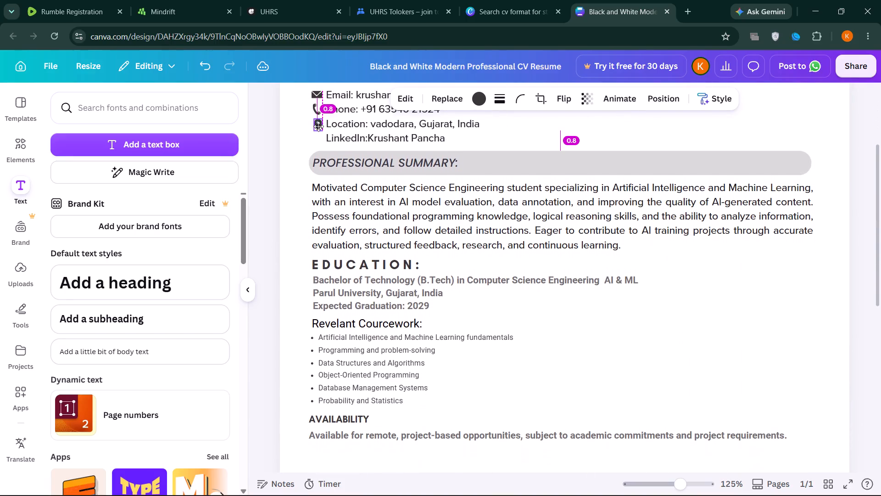
{"action": "left_click_drag", "start_coordinate": [318, 126], "coordinate": [317, 127]}
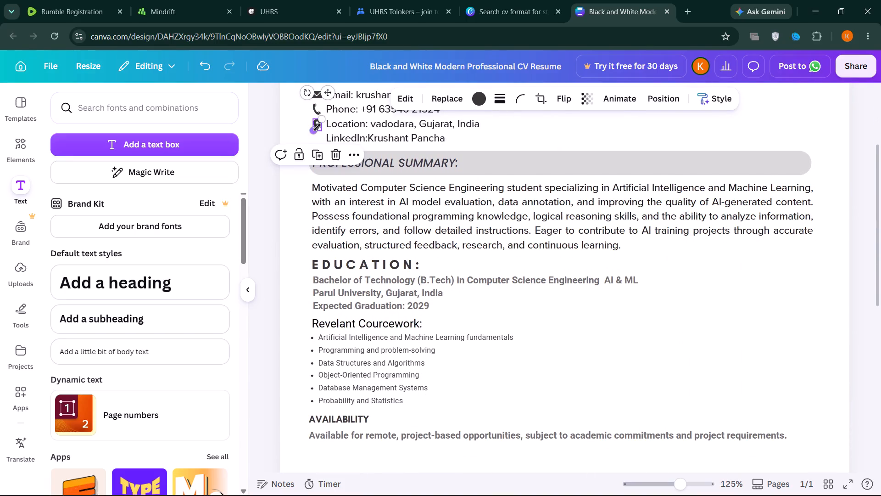
{"action": "left_click", "coordinate": [295, 140]}
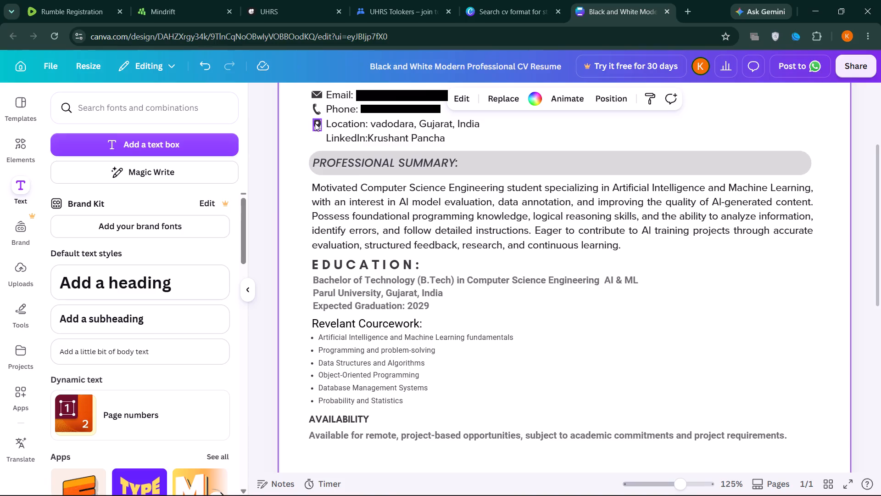
Shrink the location pin icon beside the "Location:" line slightly to match the other contact icons.
{"action": "left_click", "coordinate": [315, 124]}
{"action": "left_click", "coordinate": [313, 128]}
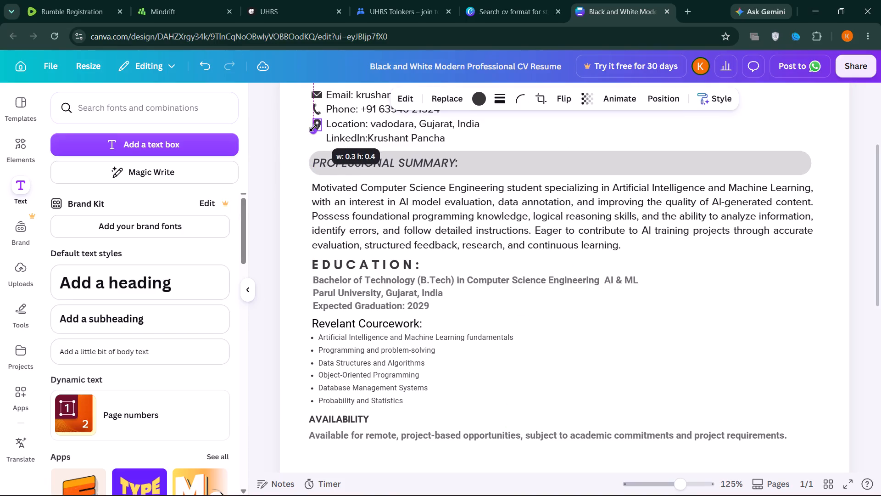
{"action": "left_click", "coordinate": [305, 129]}
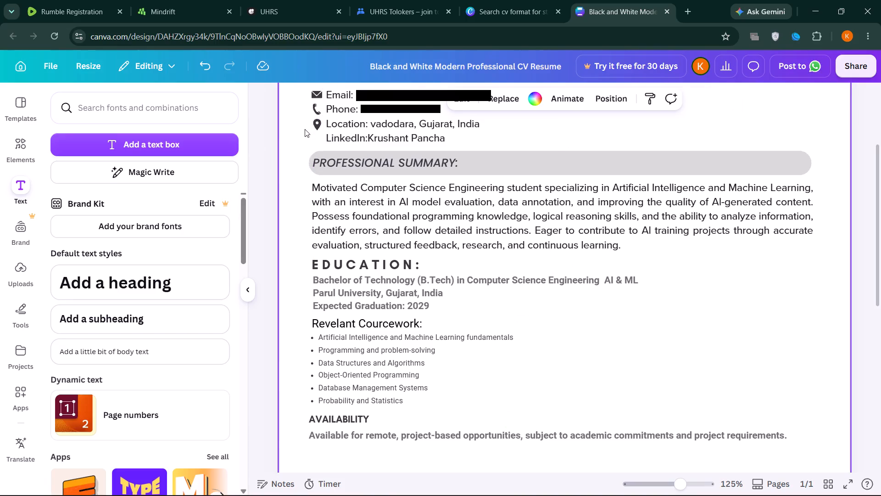
Delete the placeholder phone number line near the bottom of the resume.
{"action": "scroll", "coordinate": [305, 129], "scroll_direction": "down", "scroll_amount": 1}
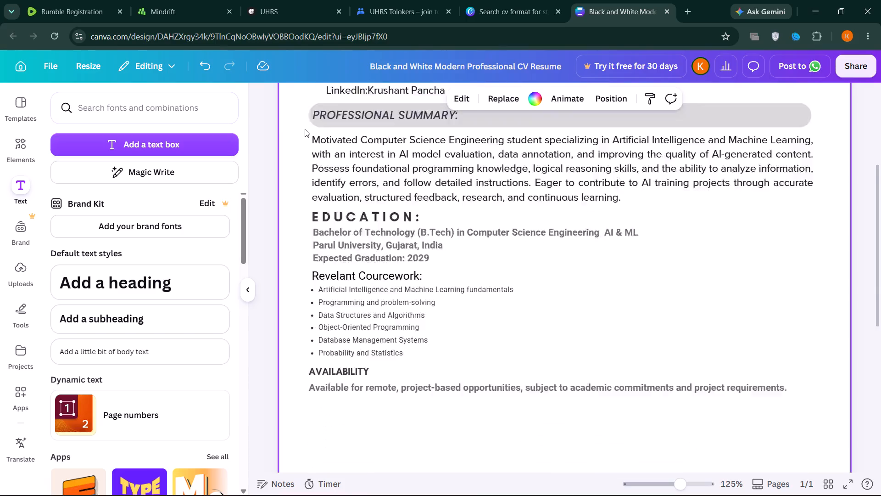
{"action": "scroll", "coordinate": [305, 129], "scroll_direction": "down", "scroll_amount": 2}
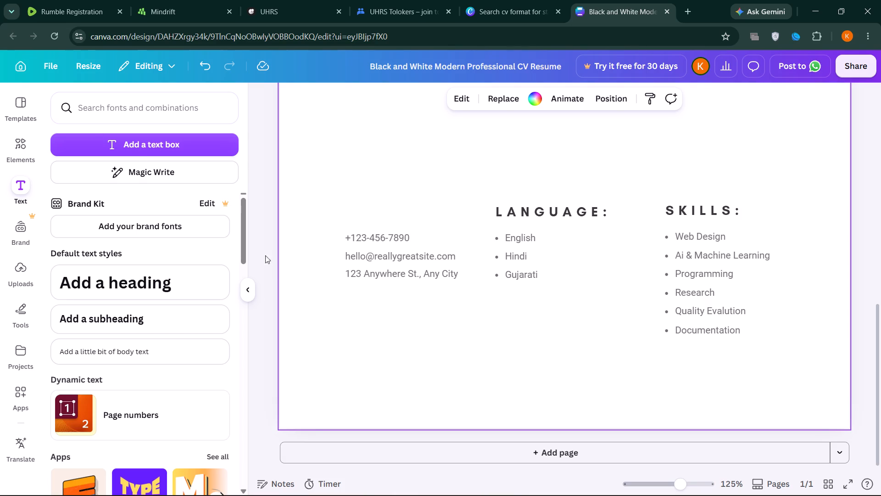
{"action": "left_click", "coordinate": [352, 233]}
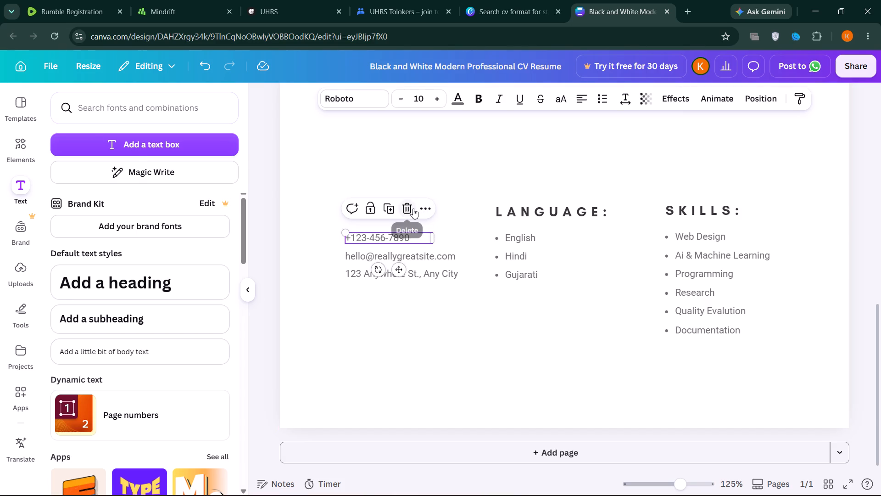
{"action": "left_click", "coordinate": [413, 209]}
Delete the placeholder email and street address lines near the bottom of the resume.
{"action": "left_click", "coordinate": [420, 253]}
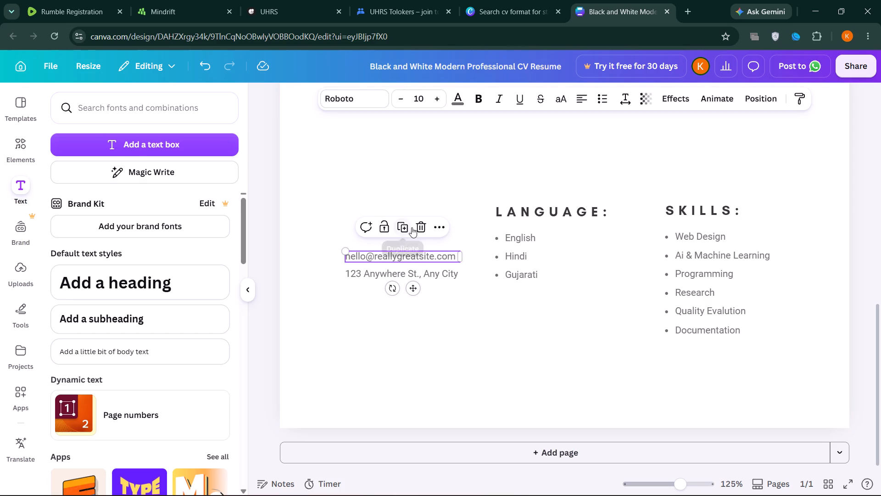
{"action": "left_click", "coordinate": [418, 226]}
{"action": "left_click", "coordinate": [417, 271]}
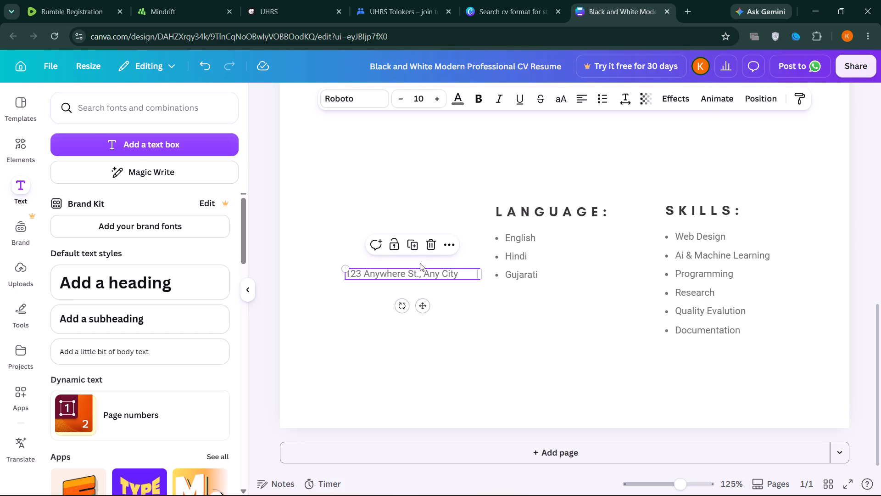
{"action": "left_click", "coordinate": [433, 241]}
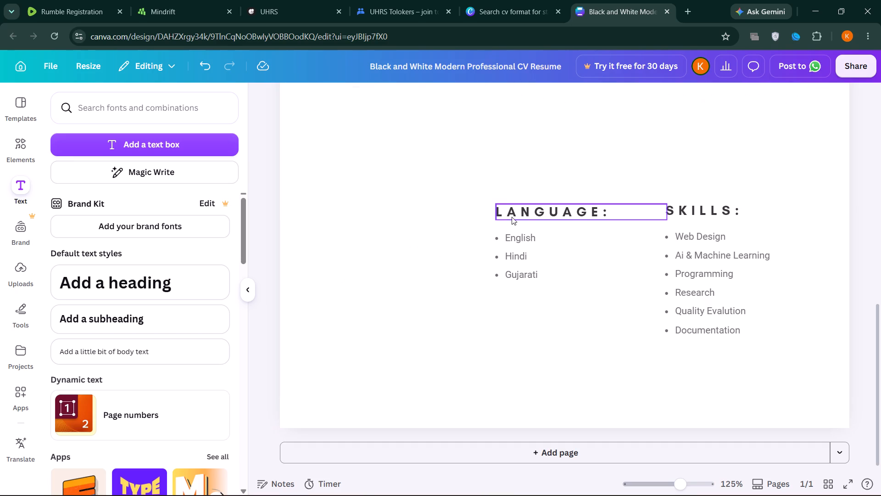
Shift the LANGUAGE heading slightly down and to the left, just above its bulleted list.
{"action": "left_click_drag", "start_coordinate": [511, 212], "coordinate": [500, 204]}
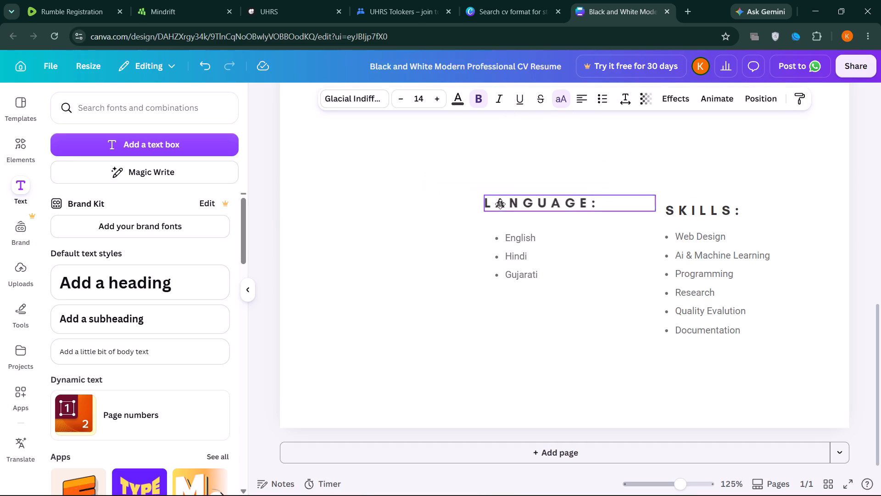
{"action": "left_click_drag", "start_coordinate": [500, 204], "coordinate": [602, 211]}
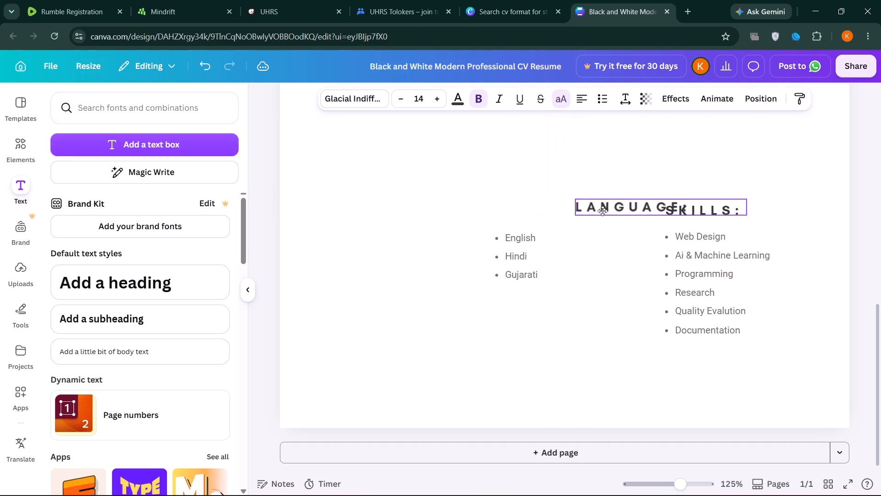
{"action": "left_click_drag", "start_coordinate": [602, 211], "coordinate": [499, 222]}
{"action": "left_click", "coordinate": [499, 222]}
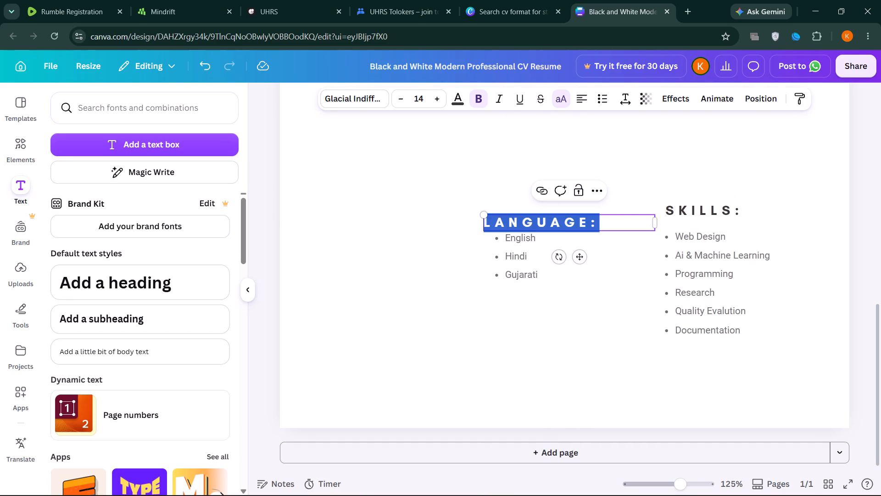
Move the English, Hindi and Gujarati list into the lower-left area of the page where the contact placeholders were.
{"action": "left_click_drag", "start_coordinate": [652, 272], "coordinate": [631, 280]}
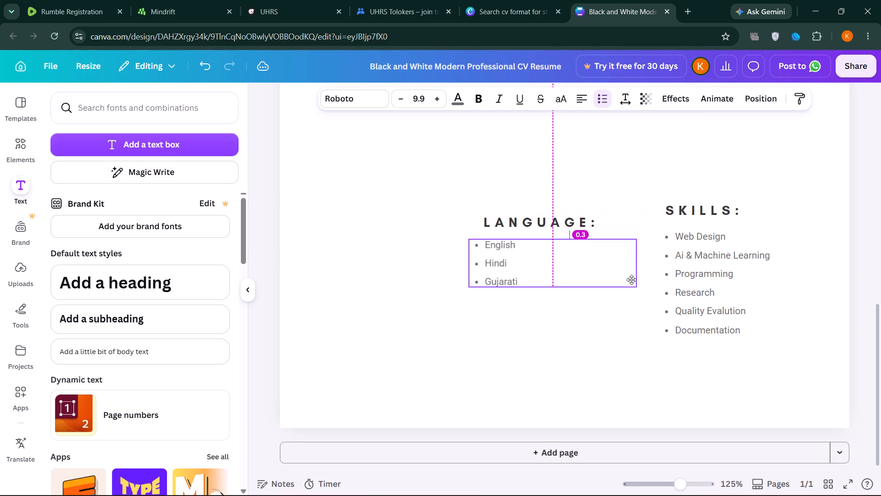
{"action": "left_click_drag", "start_coordinate": [631, 280], "coordinate": [502, 321]}
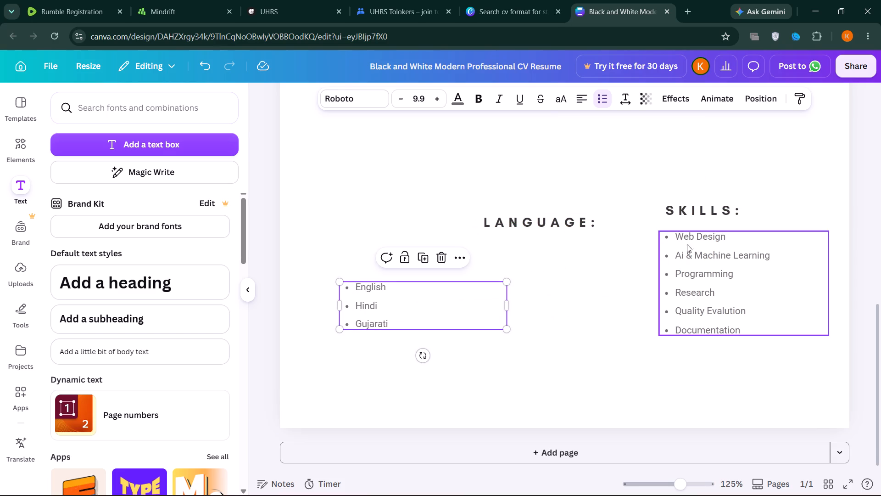
Move the SKILLS heading directly beneath the Availability text, aligned with that section's left edge and with only a small gap.
{"action": "left_click_drag", "start_coordinate": [685, 210], "coordinate": [360, 140]}
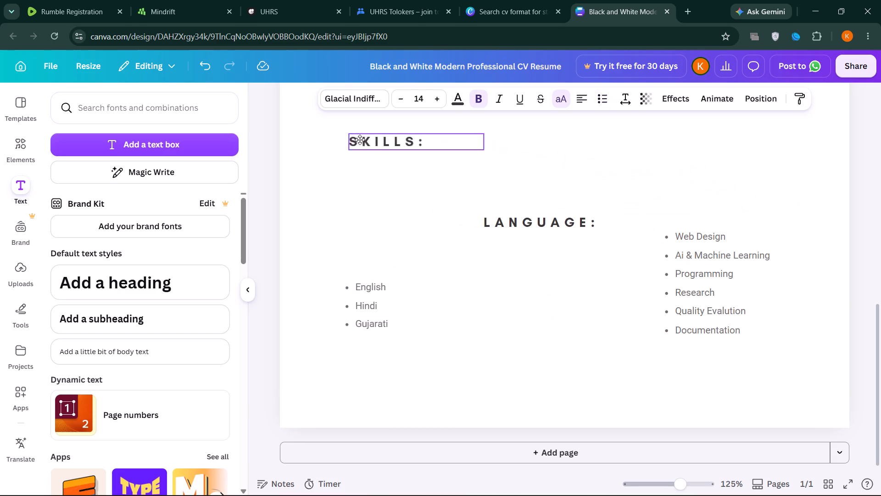
{"action": "left_click_drag", "start_coordinate": [360, 140], "coordinate": [375, 134]}
{"action": "scroll", "coordinate": [375, 134], "scroll_direction": "up", "scroll_amount": 1}
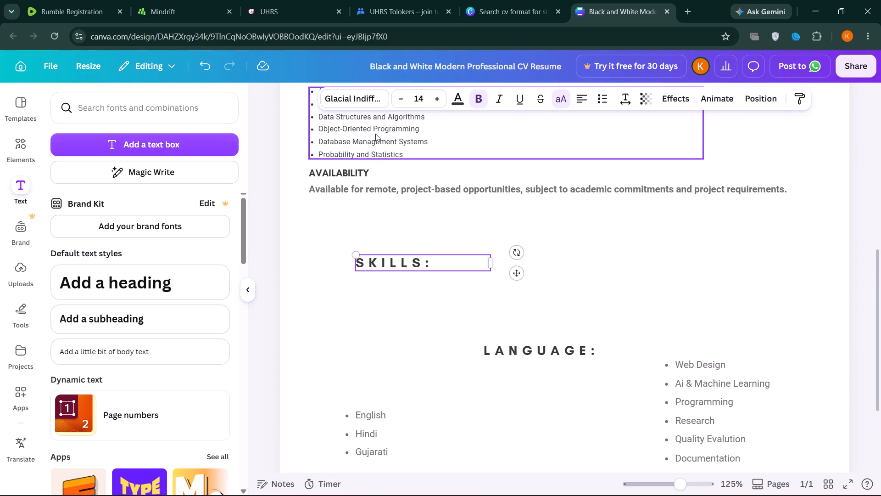
{"action": "scroll", "coordinate": [375, 134], "scroll_direction": "up", "scroll_amount": 1}
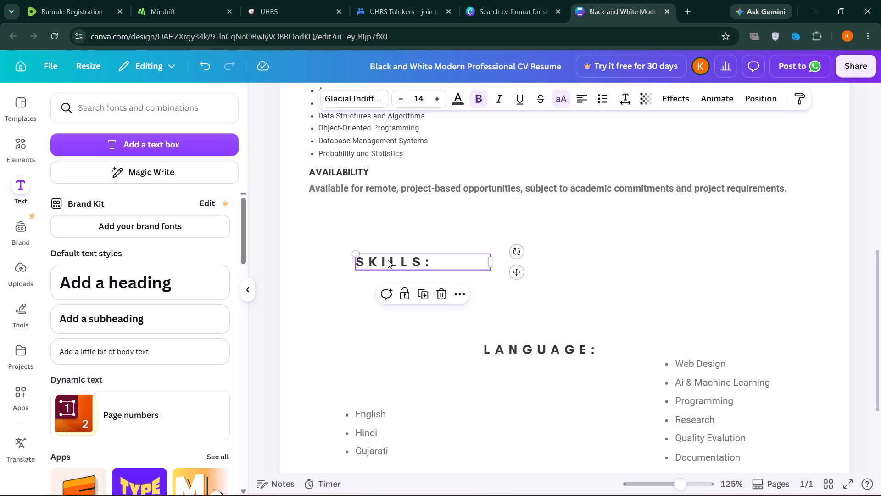
{"action": "left_click_drag", "start_coordinate": [388, 260], "coordinate": [339, 211]}
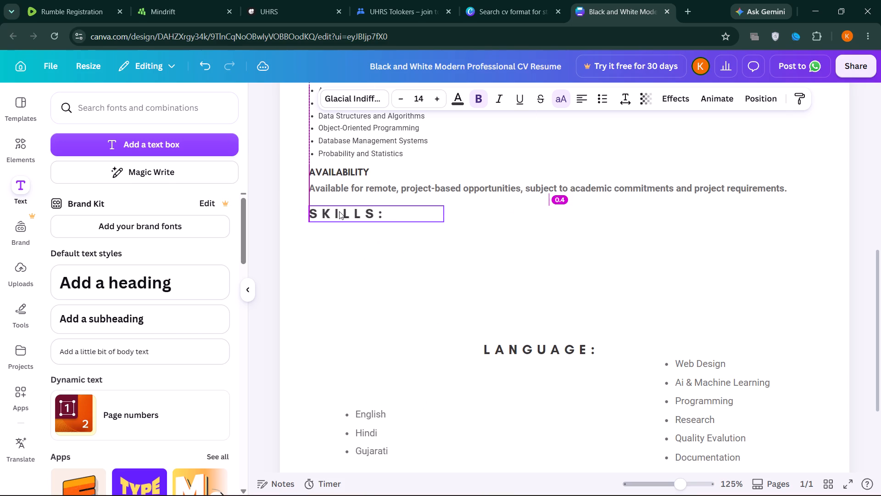
{"action": "left_click", "coordinate": [339, 211]}
{"action": "left_click", "coordinate": [451, 241]}
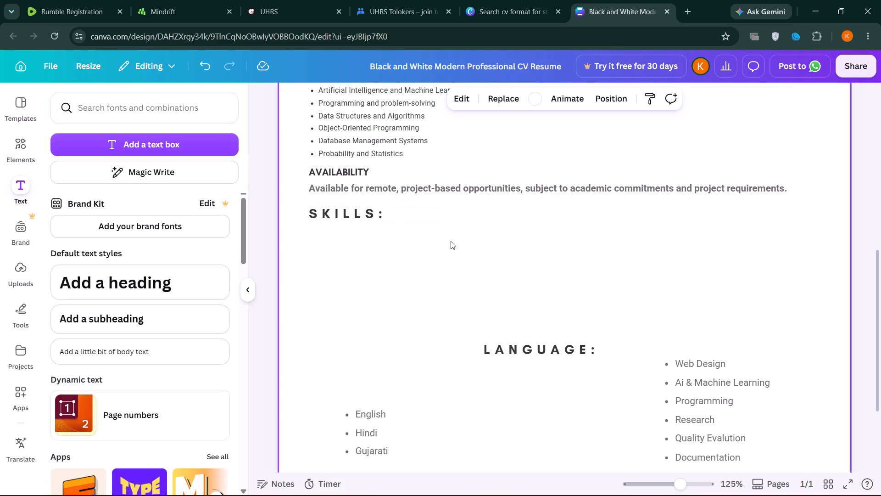
{"action": "left_click", "coordinate": [406, 213]}
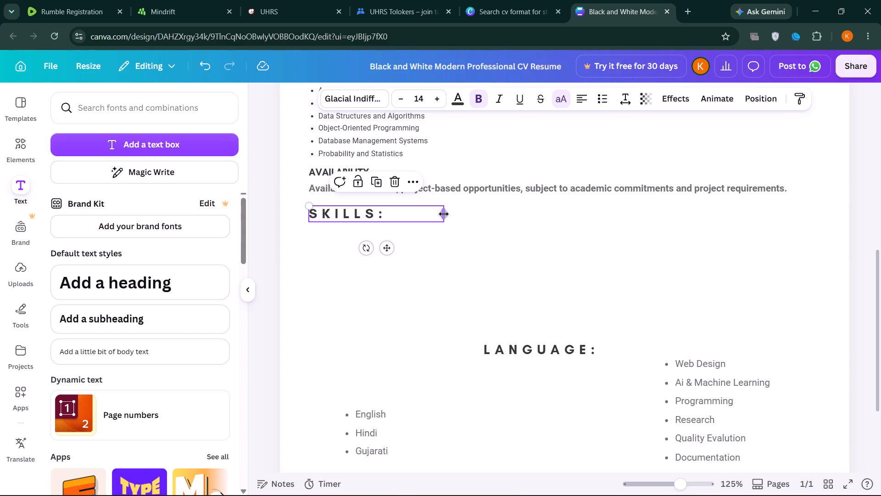
{"action": "left_click", "coordinate": [444, 214]}
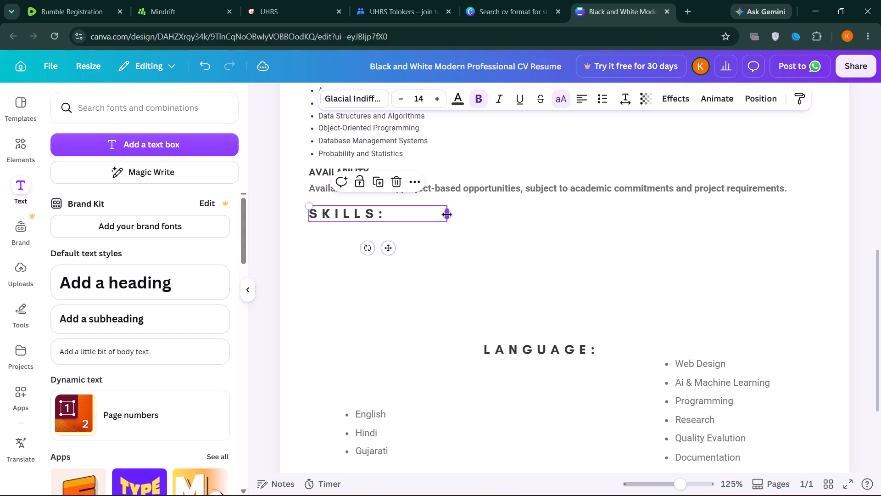
{"action": "left_click_drag", "start_coordinate": [399, 215], "coordinate": [400, 209]}
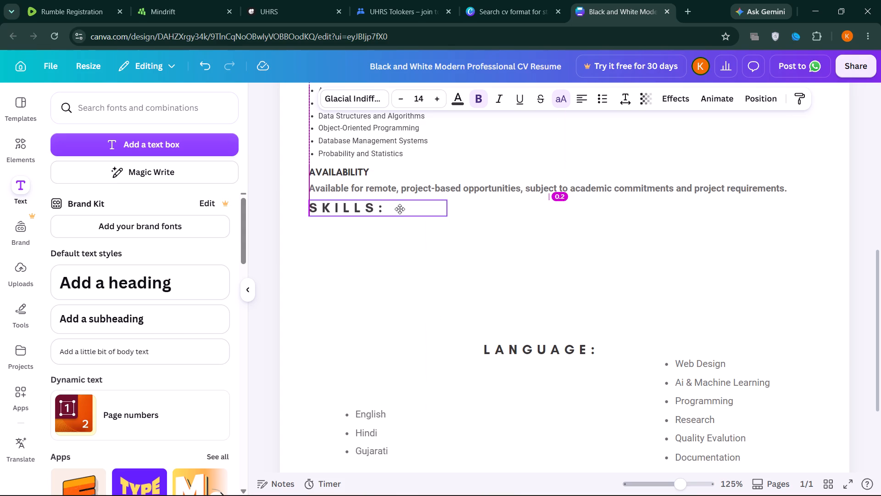
{"action": "left_click_drag", "start_coordinate": [400, 209], "coordinate": [400, 210]}
{"action": "left_click", "coordinate": [400, 210]}
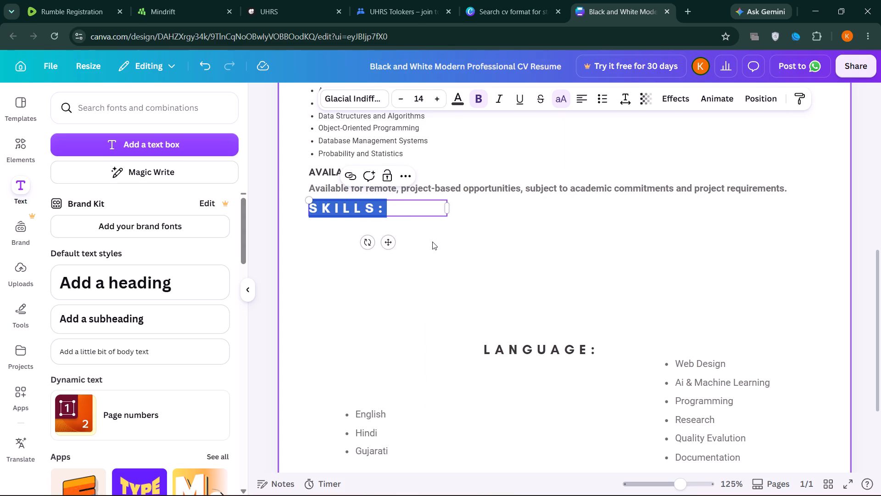
{"action": "left_click", "coordinate": [432, 242]}
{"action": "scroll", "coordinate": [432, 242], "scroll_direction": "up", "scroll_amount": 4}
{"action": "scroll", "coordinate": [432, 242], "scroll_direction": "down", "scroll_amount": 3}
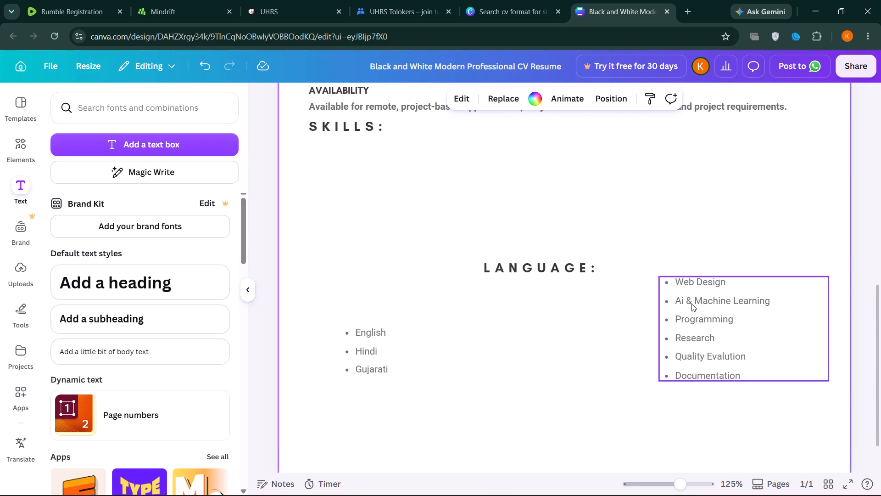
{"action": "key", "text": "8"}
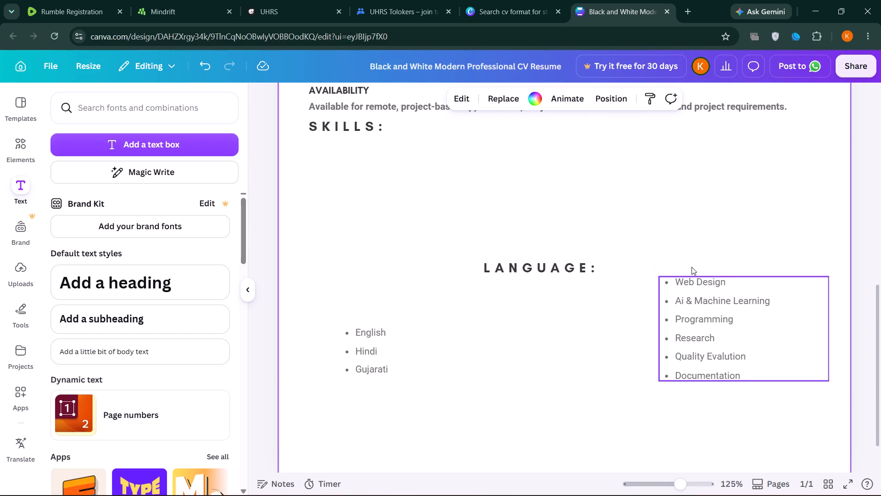
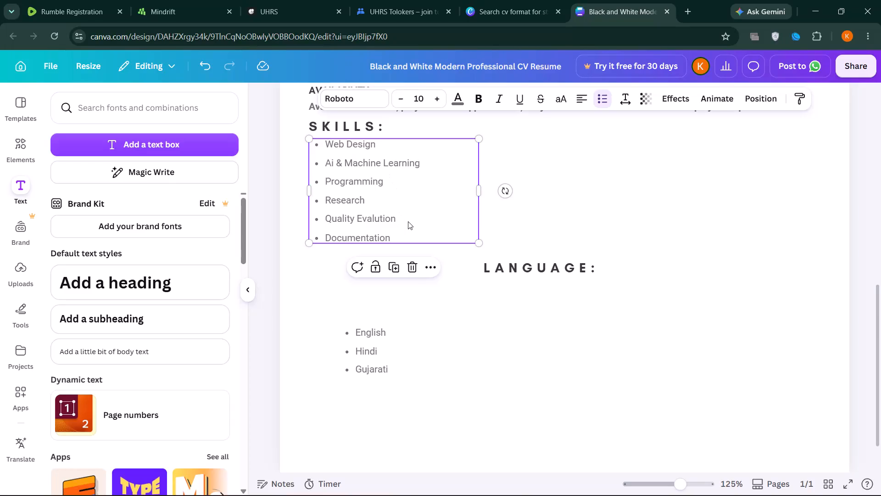
Clear all the entries from the skills list, from Documentation back to Web Design, leaving only its empty first bullet.
{"action": "left_click", "coordinate": [411, 225]}
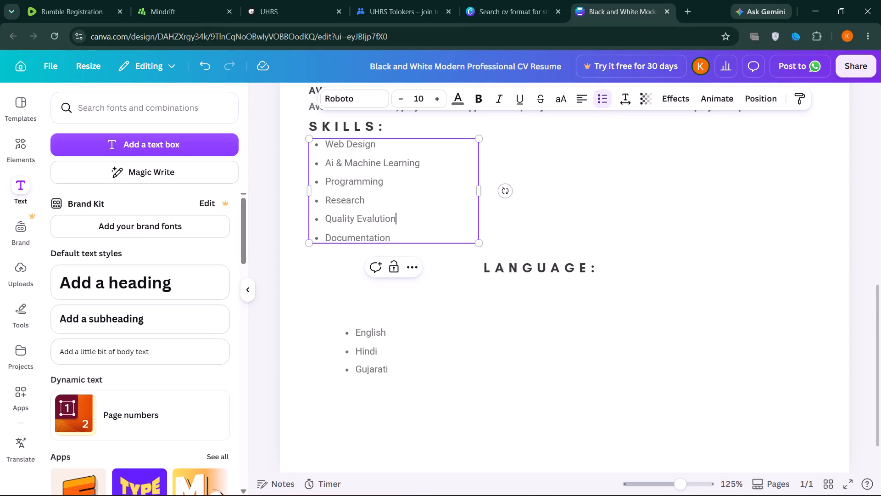
{"action": "left_click", "coordinate": [404, 240]}
{"action": "key", "text": "BackSpace"}
{"action": "key", "text": "BackSpace"}
{"action": "key", "text": "BackSpace"}
{"action": "key", "text": "BackSpace"}
{"action": "key", "text": "BackSpace"}
{"action": "key", "text": "BackSpace"}
{"action": "key", "text": "BackSpace"}
{"action": "key", "text": "BackSpace"}
{"action": "key", "text": "BackSpace"}
{"action": "key", "text": "BackSpace"}
{"action": "key", "text": "BackSpace"}
{"action": "key", "text": "BackSpace"}
{"action": "key", "text": "BackSpace"}
{"action": "key", "text": "BackSpace"}
{"action": "key", "text": "BackSpace"}
{"action": "key", "text": "BackSpace"}
{"action": "key", "text": "BackSpace"}
{"action": "key", "text": "BackSpace"}
{"action": "key", "text": "BackSpace"}
{"action": "key", "text": "BackSpace"}
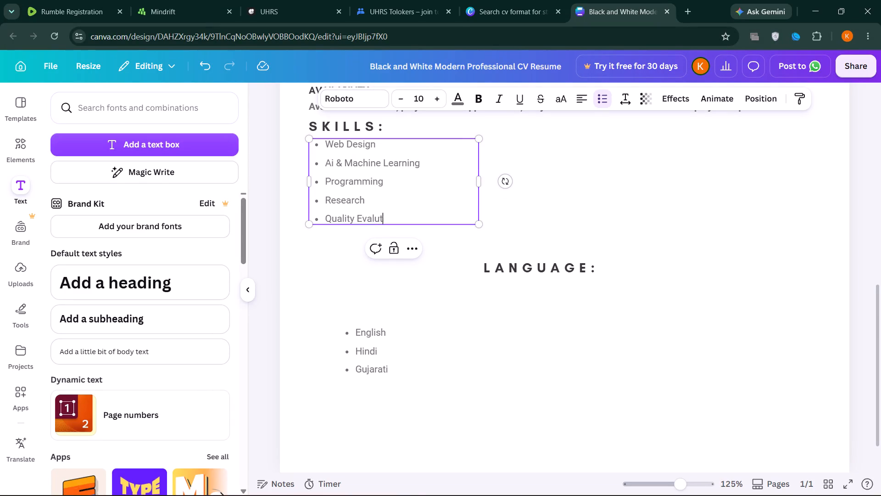
{"action": "key", "text": "BackSpace"}
{"action": "key", "text": "BackSpace"}
{"action": "key", "text": "BackSpace"}
{"action": "key", "text": "BackSpace"}
{"action": "key", "text": "BackSpace"}
{"action": "key", "text": "BackSpace"}
{"action": "key", "text": "BackSpace"}
{"action": "key", "text": "BackSpace"}
{"action": "key", "text": "BackSpace"}
{"action": "key", "text": "BackSpace"}
{"action": "key", "text": "BackSpace"}
{"action": "key", "text": "BackSpace"}
{"action": "key", "text": "BackSpace"}
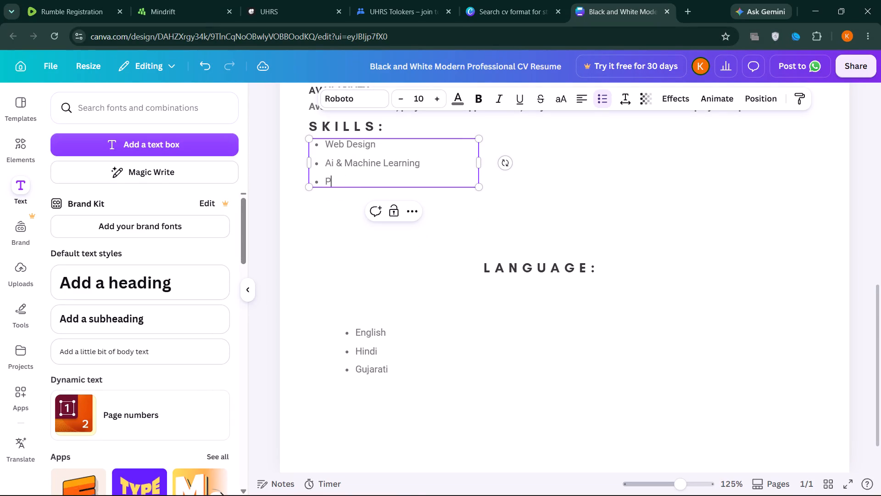
{"action": "key", "text": "BackSpace"}
{"action": "key", "text": "BackSpace"}
{"action": "key", "text": "BackSpace"}
{"action": "key", "text": "BackSpace"}
{"action": "key", "text": "BackSpace"}
{"action": "key", "text": "BackSpace"}
{"action": "key", "text": "BackSpace"}
{"action": "key", "text": "BackSpace"}
{"action": "key", "text": "BackSpace"}
{"action": "key", "text": "BackSpace"}
{"action": "key", "text": "BackSpace"}
{"action": "key", "text": "BackSpace"}
{"action": "key", "text": "BackSpace"}
{"action": "key", "text": "BackSpace"}
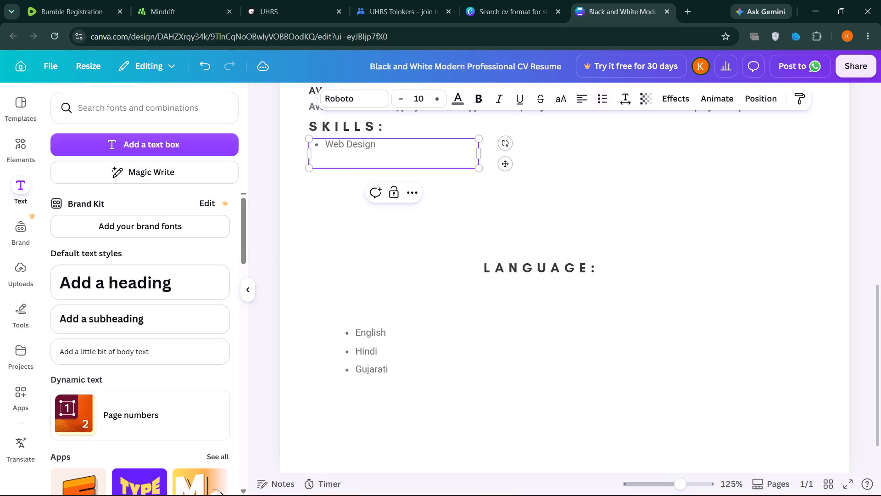
{"action": "key", "text": "BackSpace"}
{"action": "key", "text": "BackSpace"}
{"action": "key", "text": "BackSpace"}
{"action": "key", "text": "BackSpace"}
{"action": "key", "text": "BackSpace"}
{"action": "key", "text": "BackSpace"}
{"action": "key", "text": "BackSpace"}
{"action": "key", "text": "BackSpace"}
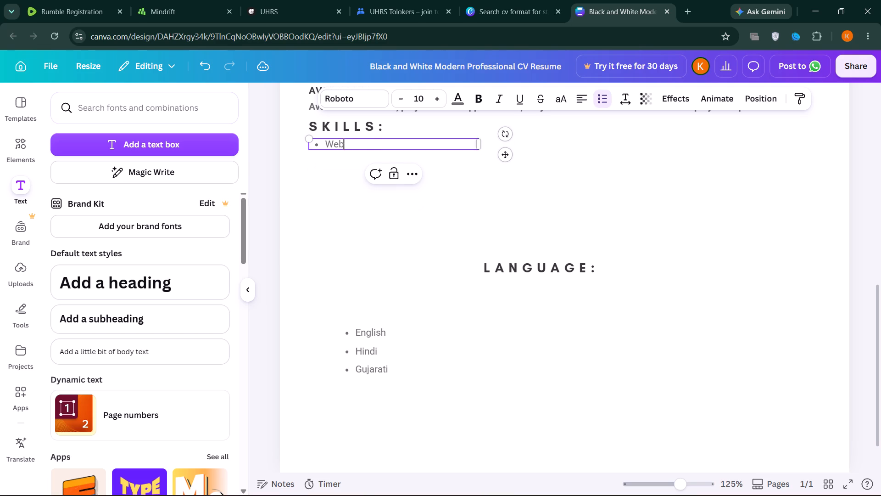
{"action": "key", "text": "BackSpace"}
{"action": "key", "text": "BackSpace"}
{"action": "key", "text": "BackSpace"}
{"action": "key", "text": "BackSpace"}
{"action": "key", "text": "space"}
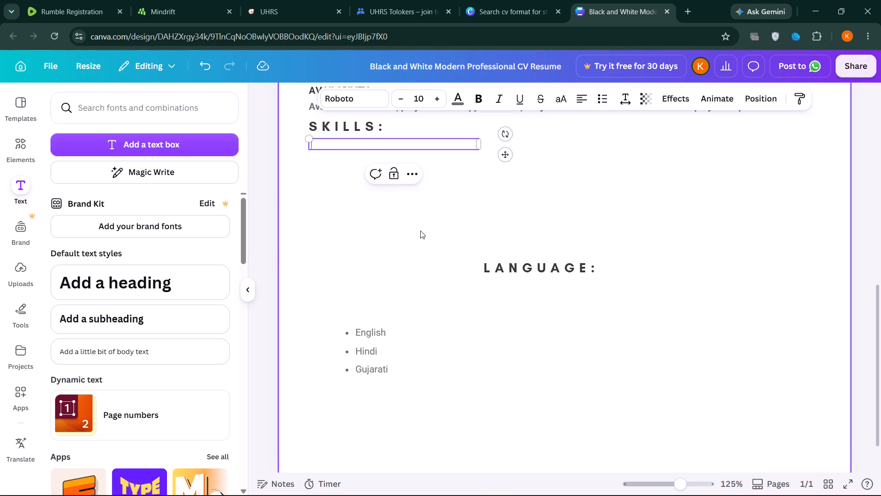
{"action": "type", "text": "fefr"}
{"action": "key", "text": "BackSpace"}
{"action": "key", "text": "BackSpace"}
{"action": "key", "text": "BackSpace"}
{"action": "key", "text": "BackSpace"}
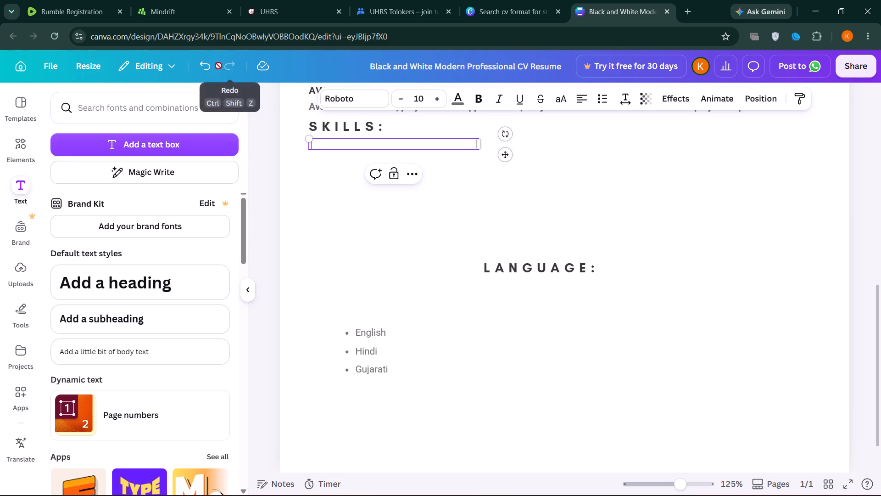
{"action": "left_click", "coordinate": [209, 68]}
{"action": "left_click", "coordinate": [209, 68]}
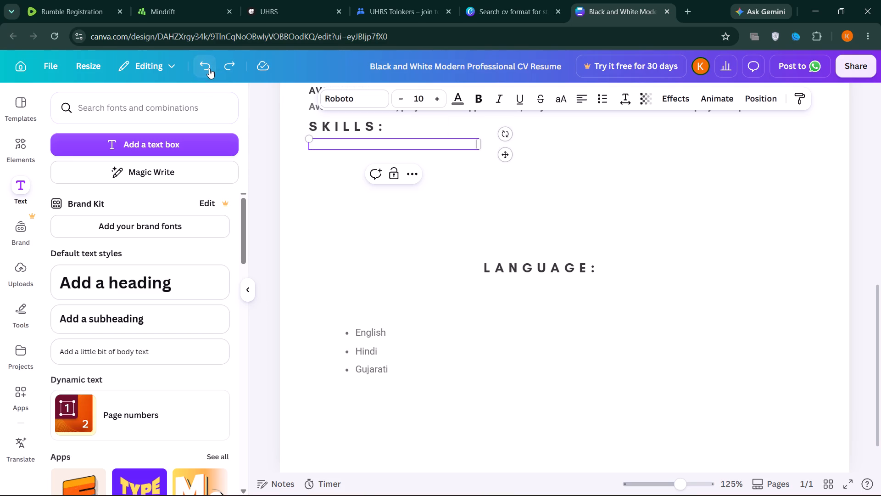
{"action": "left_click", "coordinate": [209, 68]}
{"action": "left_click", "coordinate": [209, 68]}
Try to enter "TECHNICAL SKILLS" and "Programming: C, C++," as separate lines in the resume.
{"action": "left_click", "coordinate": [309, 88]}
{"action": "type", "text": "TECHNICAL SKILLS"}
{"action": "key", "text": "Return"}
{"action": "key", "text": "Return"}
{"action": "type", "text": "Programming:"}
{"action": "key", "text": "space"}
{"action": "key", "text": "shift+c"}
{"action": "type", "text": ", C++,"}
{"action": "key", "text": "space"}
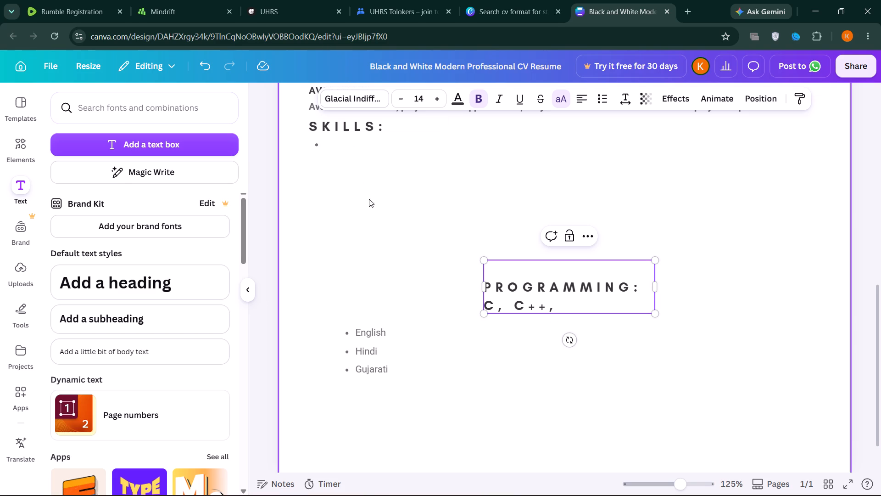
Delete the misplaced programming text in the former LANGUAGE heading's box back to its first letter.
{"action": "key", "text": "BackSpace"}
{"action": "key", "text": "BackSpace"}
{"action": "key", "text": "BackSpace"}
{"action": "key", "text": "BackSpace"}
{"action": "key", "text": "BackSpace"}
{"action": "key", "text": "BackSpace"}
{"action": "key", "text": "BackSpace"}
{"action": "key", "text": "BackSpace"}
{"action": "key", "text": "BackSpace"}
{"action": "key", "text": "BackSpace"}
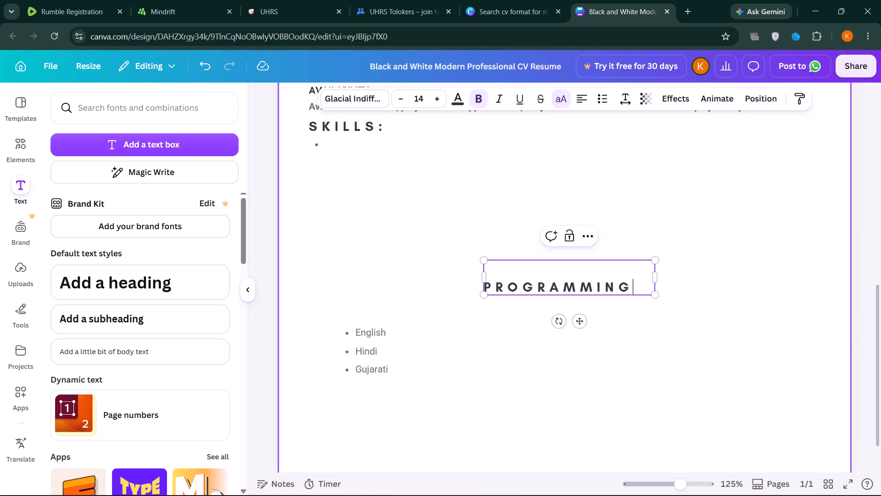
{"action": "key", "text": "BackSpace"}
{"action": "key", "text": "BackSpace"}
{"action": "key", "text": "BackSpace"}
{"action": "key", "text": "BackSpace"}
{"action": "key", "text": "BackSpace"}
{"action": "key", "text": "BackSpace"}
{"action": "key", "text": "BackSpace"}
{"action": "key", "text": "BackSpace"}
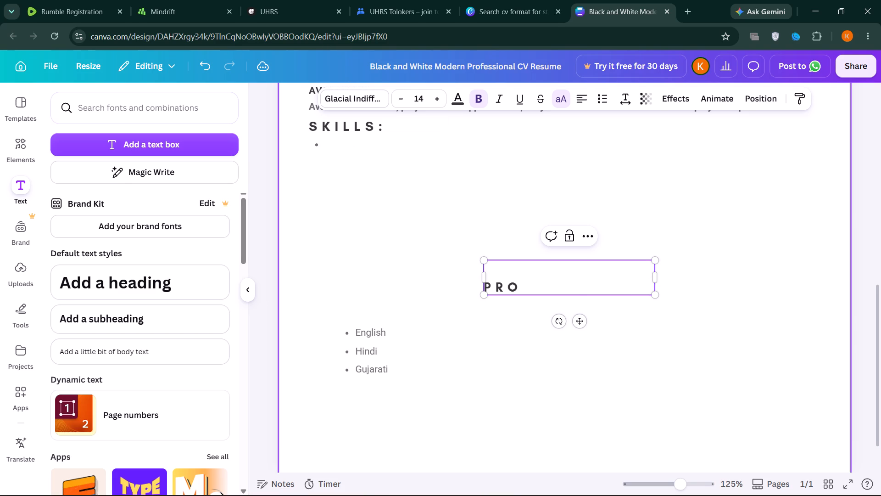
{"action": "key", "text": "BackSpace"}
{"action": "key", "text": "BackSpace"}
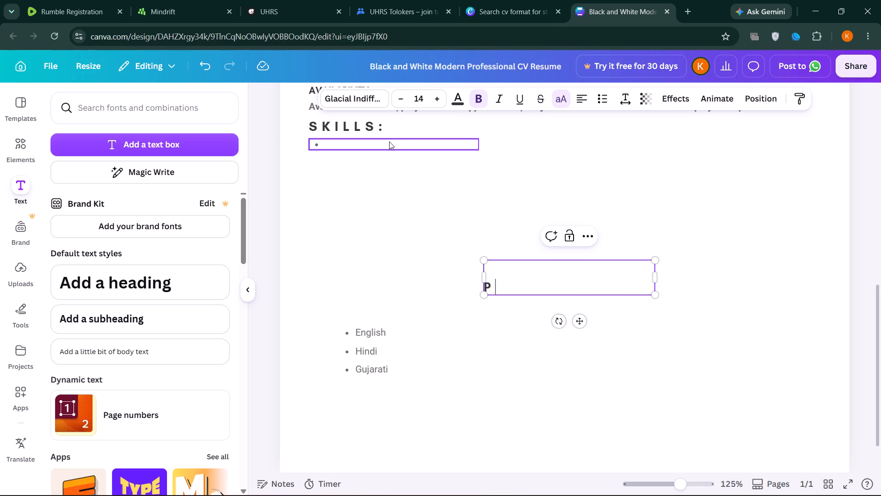
Enter "TECHNICAL SKILLS" in the empty bullet under SKILLS, followed by "Programming: C, C++, Java, Python - specify your actual proficiency.".
{"action": "left_click", "coordinate": [389, 141]}
{"action": "left_click", "coordinate": [388, 142]}
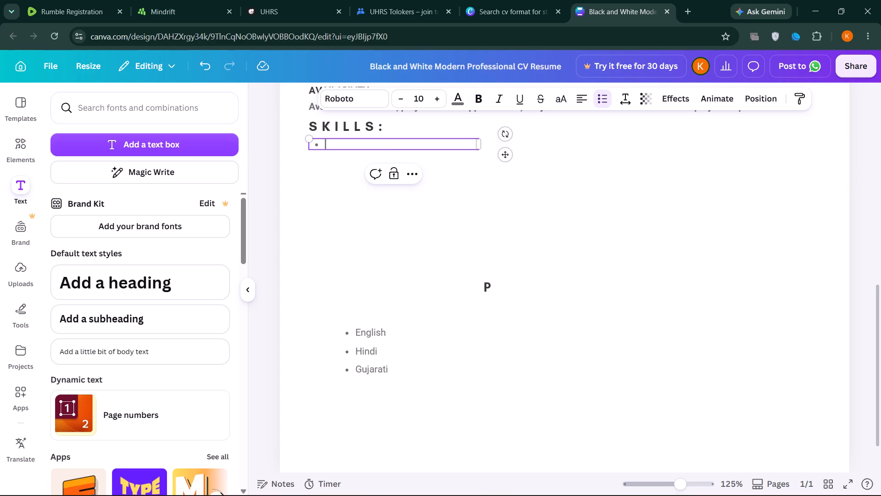
{"action": "type", "text": "TECHNICAL SKILLS"}
{"action": "key", "text": "Return"}
{"action": "key", "text": "Return"}
{"action": "type", "text": "Programming: C, C++, Java, Python - specify your actual proficiency."}
Add the skills entry "Al & Machine Learning: Foundational understanding of Al concepts and machine learning." after a blank line.
{"action": "key", "text": "Return"}
{"action": "key", "text": "Return"}
{"action": "type", "text": "Al & Machine Learning: Foundational understanding of Al concepts and machine learning."}
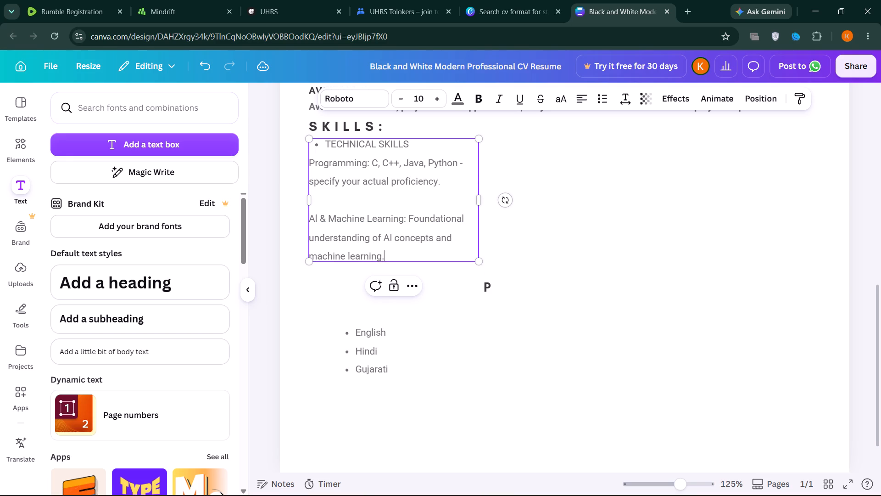
Add the skills entry "Data Analysis: Basic data interpretation and logical analysis." after a blank line.
{"action": "key", "text": "Return"}
{"action": "key", "text": "Return"}
{"action": "type", "text": "Data Analysis: Basi"}
{"action": "key", "text": "c"}
{"action": "key", "text": "space"}
{"action": "key", "text": "d"}
{"action": "type", "text": "ata interpretation and logical analysis."}
Add the skills entry "Research: Online research, information verification, and source comparison." after a blank line.
{"action": "key", "text": "Return"}
{"action": "key", "text": "Return"}
{"action": "type", "text": "Research: Online research, information verif"}
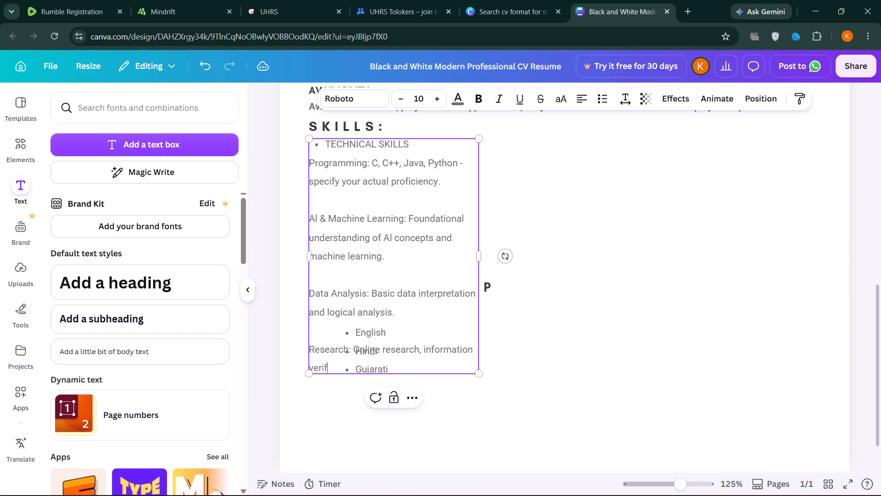
{"action": "type", "text": "ication, and source comparison."}
Add the skills entry "Quality Evaluation: Identifying factual inconsistencies, grammatical errors, and logical mistakes." after a blank line.
{"action": "key", "text": "Return"}
{"action": "key", "text": "Return"}
{"action": "type", "text": "Quality Evaluation: Identifying factual inconsistenci"}
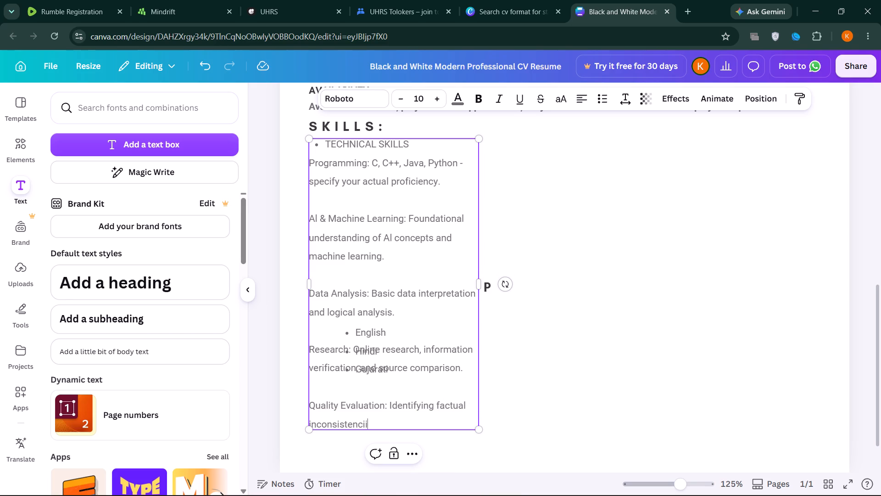
{"action": "type", "text": "es, grammatical errors, and logical mistakes."}
Add the skills entry "Documentation: Clear written explanations, structured feedback, and following detailed guidelines." at the end of the skills text.
{"action": "key", "text": "Return"}
{"action": "key", "text": "Return"}
{"action": "type", "text": "Documentation: Clear written"}
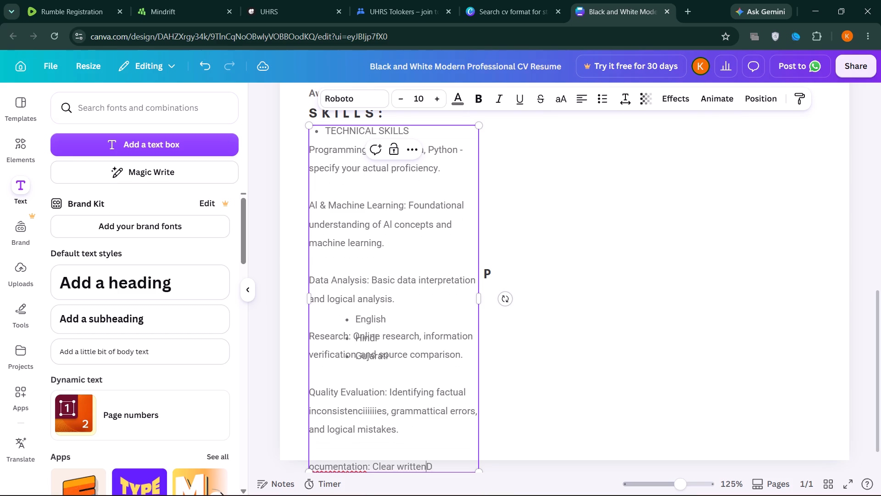
{"action": "key", "text": "Return"}
{"action": "key", "text": "Return"}
{"action": "type", "text": "explana"}
{"action": "key", "text": "t"}
{"action": "key", "text": "i"}
{"action": "key", "text": "o"}
{"action": "key", "text": "n"}
{"action": "key", "text": "s"}
{"action": "type", "text": ", st"}
{"action": "key", "text": "r"}
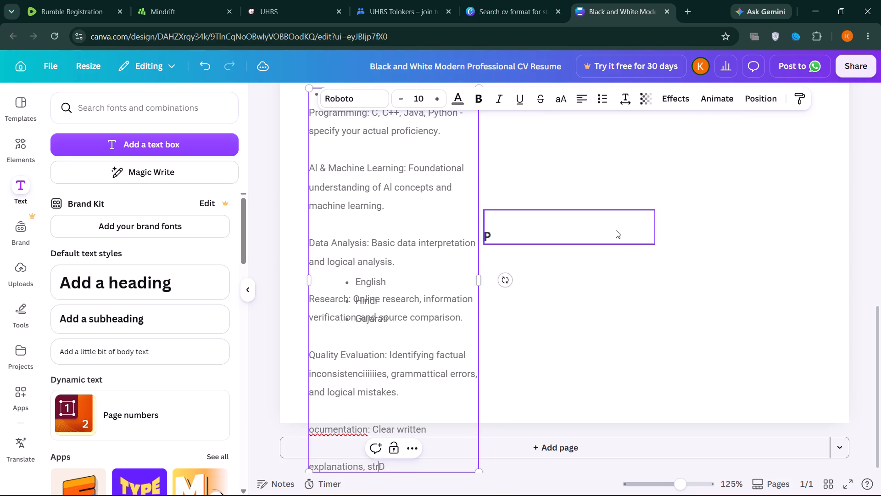
{"action": "key", "text": "u"}
{"action": "key", "text": "c"}
{"action": "key", "text": "t"}
{"action": "key", "text": "u"}
{"action": "type", "text": "red"}
{"action": "scroll", "coordinate": [617, 338], "scroll_direction": "down", "scroll_amount": 1}
{"action": "key", "text": "space"}
{"action": "key", "text": "f"}
{"action": "key", "text": "e"}
{"action": "key", "text": "e"}
{"action": "type", "text": "dback"}
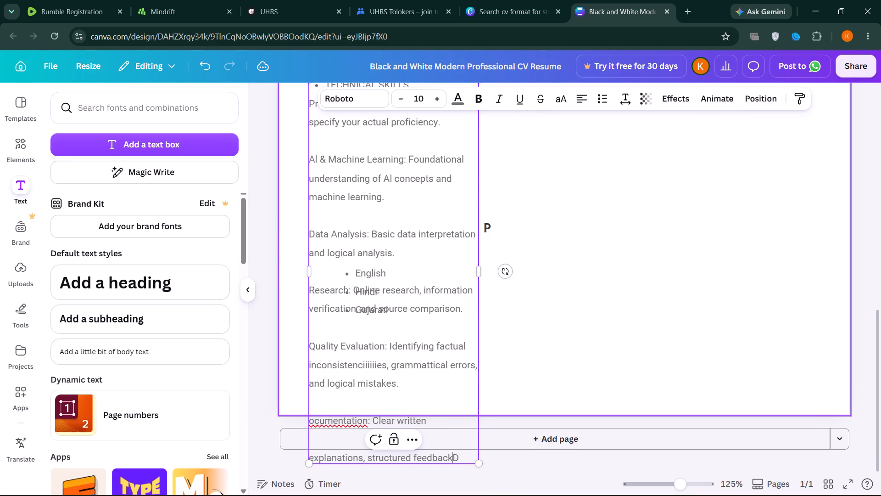
{"action": "type", "text": ","}
{"action": "key", "text": "space"}
{"action": "key", "text": "a"}
{"action": "key", "text": "n"}
{"action": "type", "text": "d followi"}
{"action": "key", "text": "n"}
{"action": "key", "text": "g"}
{"action": "key", "text": "space"}
{"action": "type", "text": "de"}
{"action": "type", "text": "tailed guidelines."}
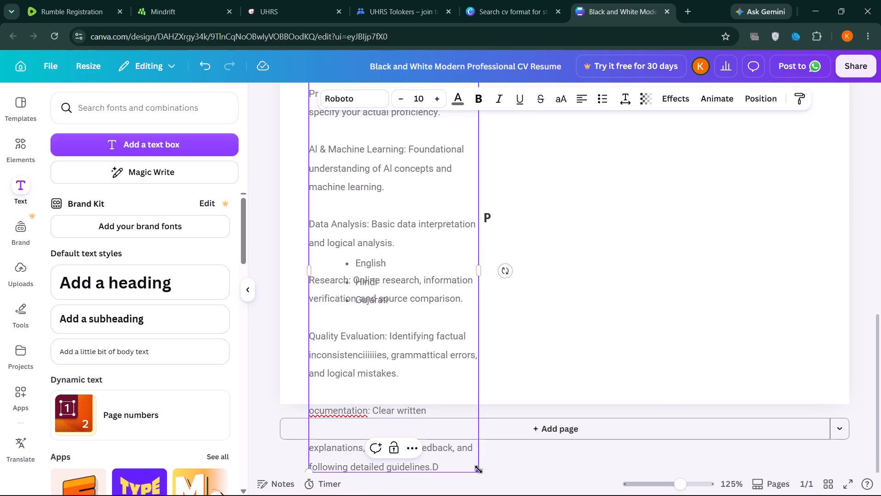
Scale the whole skills text block down to a font size of about 5.7 so that it fits on the page.
{"action": "left_click_drag", "start_coordinate": [479, 469], "coordinate": [465, 299]}
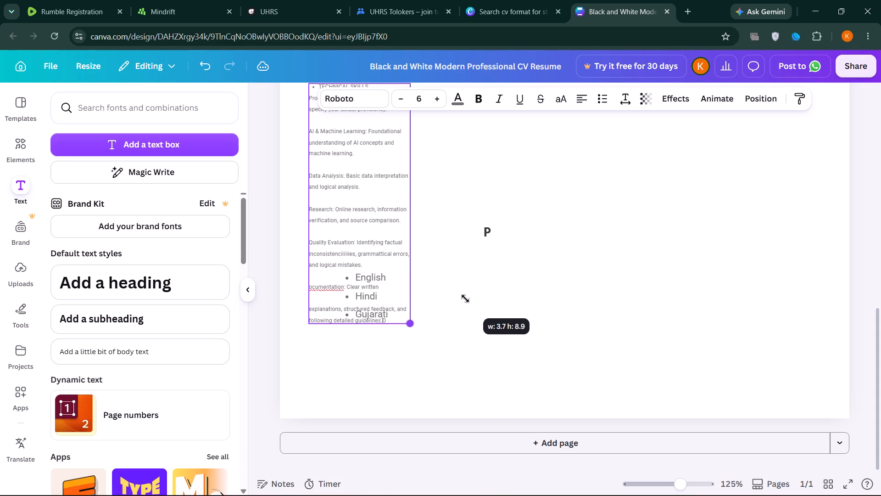
{"action": "left_click_drag", "start_coordinate": [465, 299], "coordinate": [473, 284]}
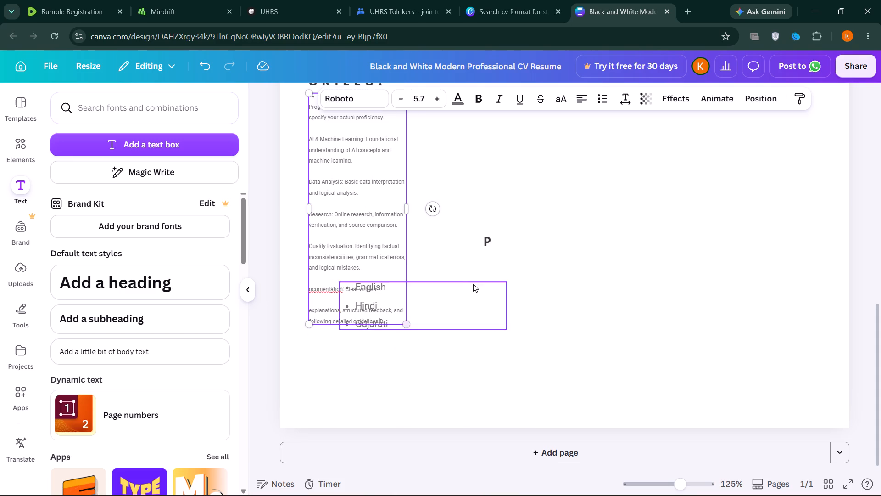
Widen the skills text block to about 10.5 so that each skills entry fits on a single line.
{"action": "left_click_drag", "start_coordinate": [409, 213], "coordinate": [432, 207]}
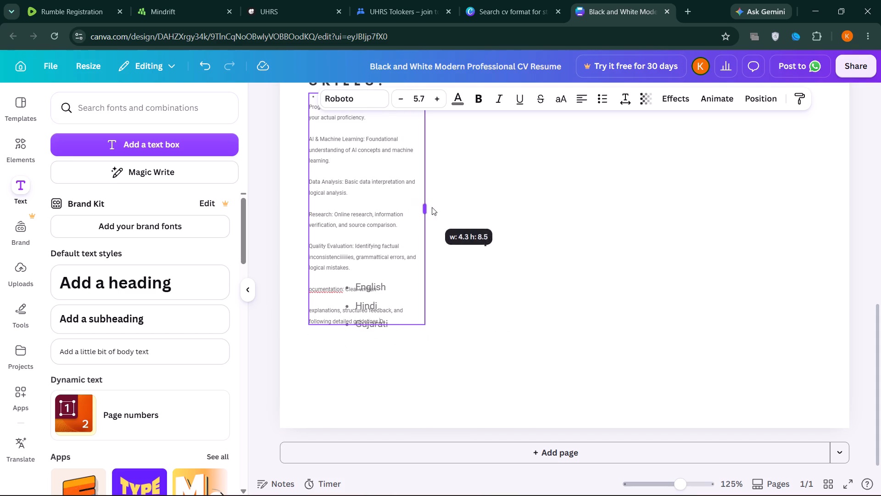
{"action": "left_click_drag", "start_coordinate": [432, 207], "coordinate": [596, 124]}
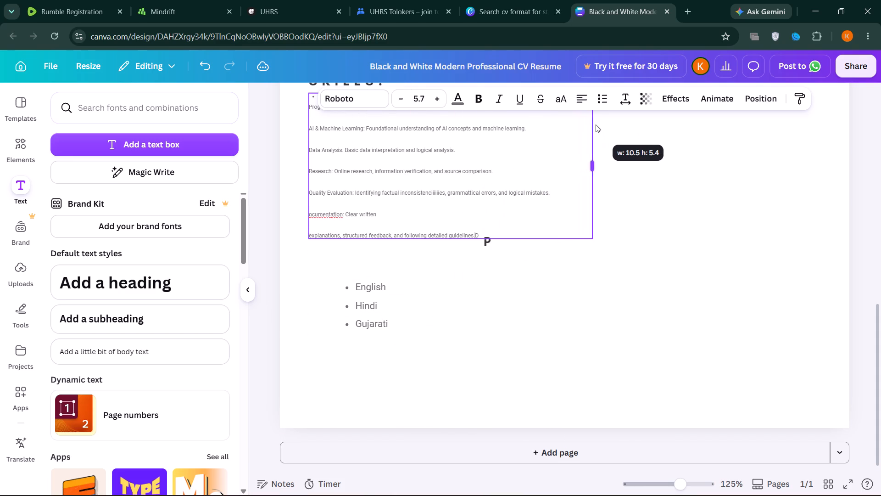
{"action": "left_click_drag", "start_coordinate": [596, 124], "coordinate": [589, 137]}
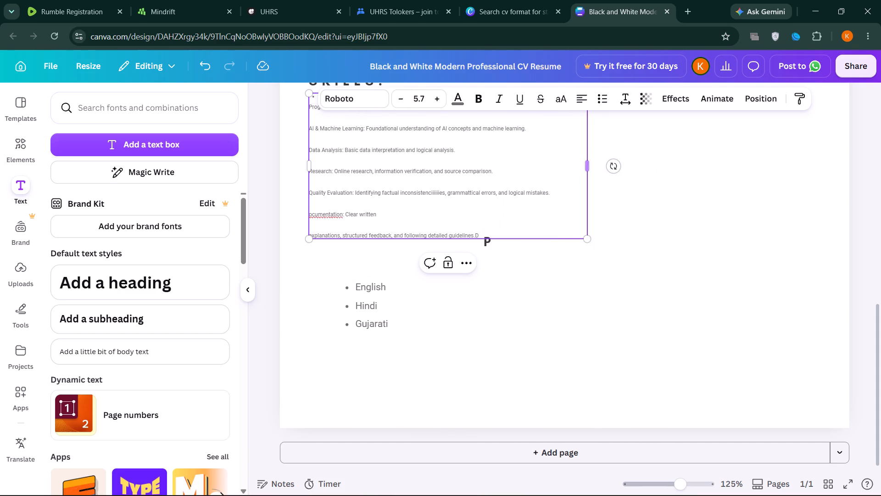
{"action": "left_click", "coordinate": [612, 237]}
{"action": "left_click", "coordinate": [571, 289]}
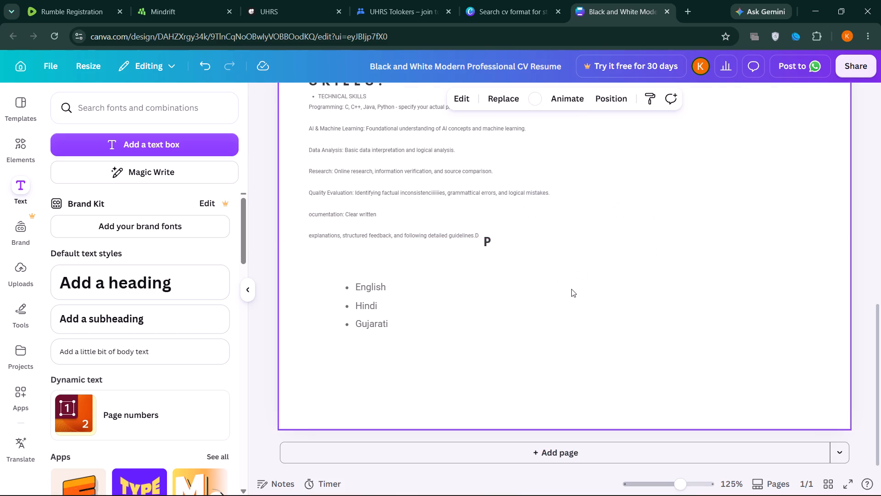
Shift the skills text block slightly to the right beneath the SKILLS heading.
{"action": "scroll", "coordinate": [428, 169], "scroll_direction": "up", "scroll_amount": 1}
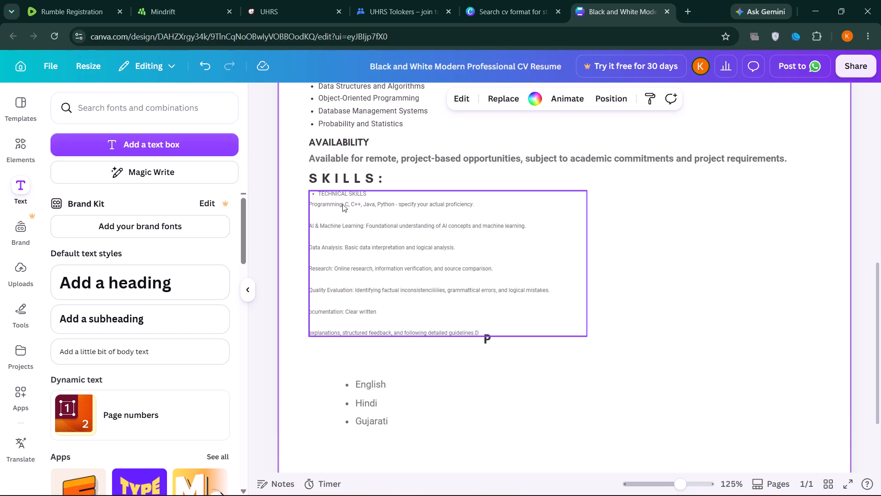
{"action": "left_click", "coordinate": [330, 203]}
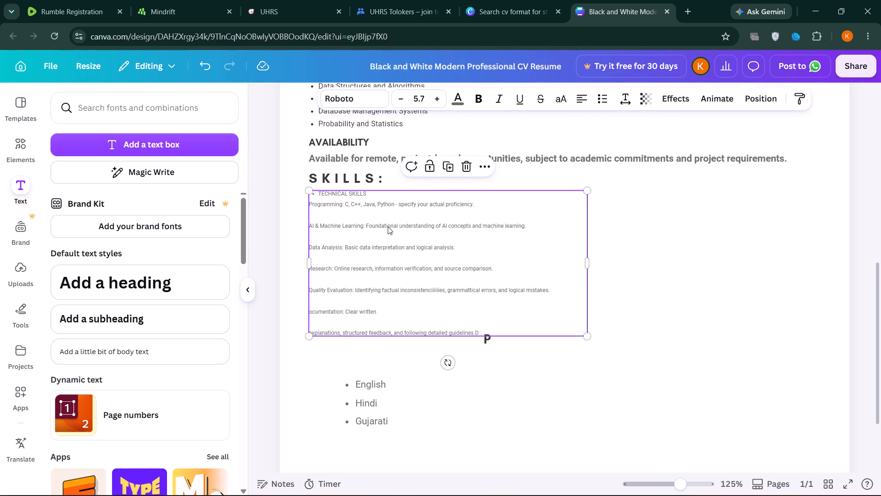
{"action": "left_click", "coordinate": [312, 225]}
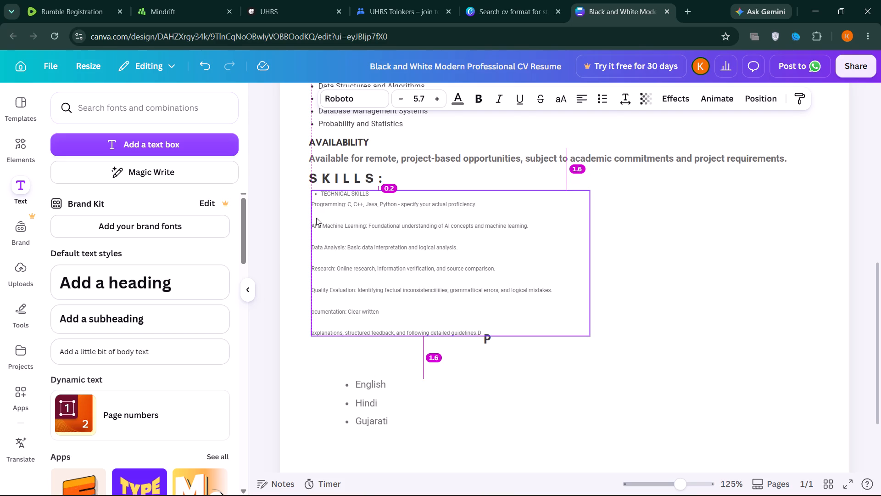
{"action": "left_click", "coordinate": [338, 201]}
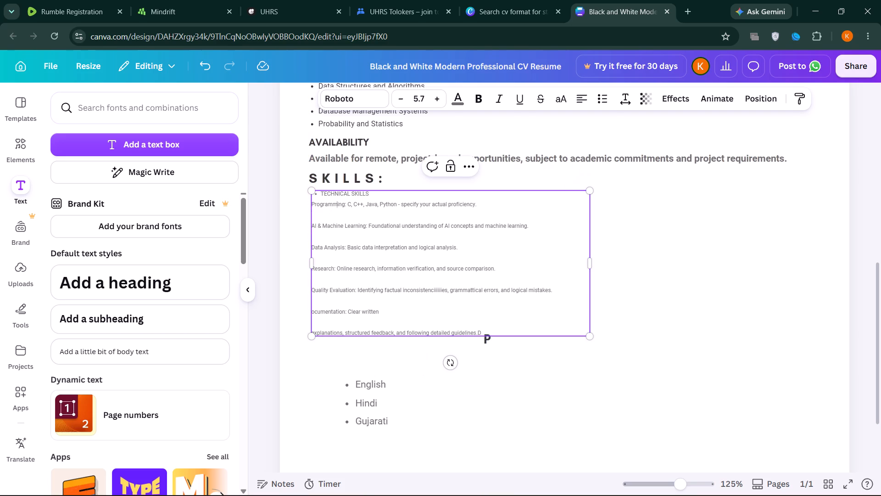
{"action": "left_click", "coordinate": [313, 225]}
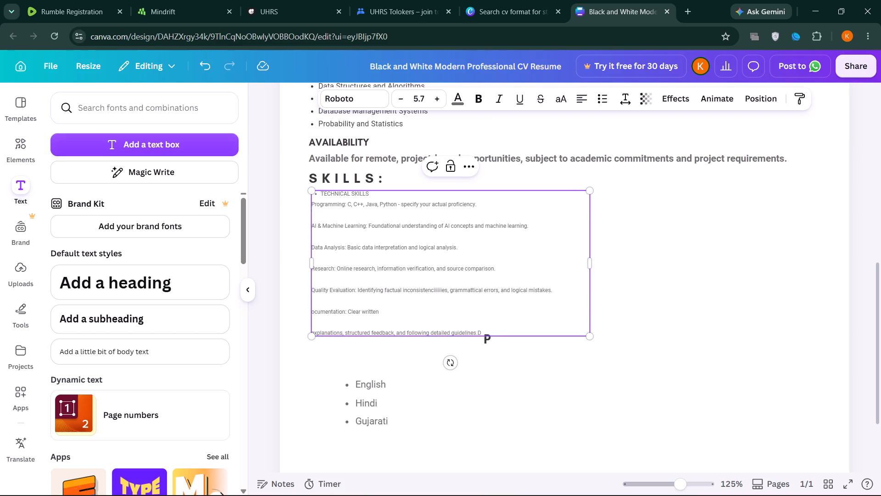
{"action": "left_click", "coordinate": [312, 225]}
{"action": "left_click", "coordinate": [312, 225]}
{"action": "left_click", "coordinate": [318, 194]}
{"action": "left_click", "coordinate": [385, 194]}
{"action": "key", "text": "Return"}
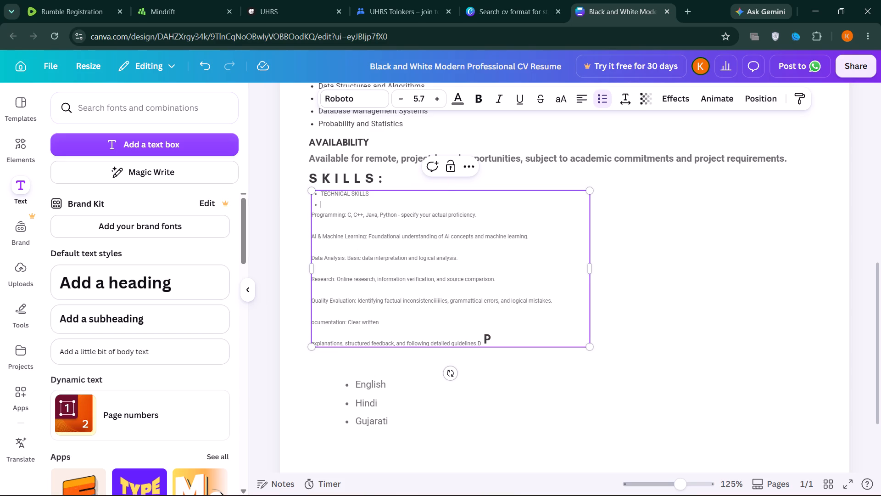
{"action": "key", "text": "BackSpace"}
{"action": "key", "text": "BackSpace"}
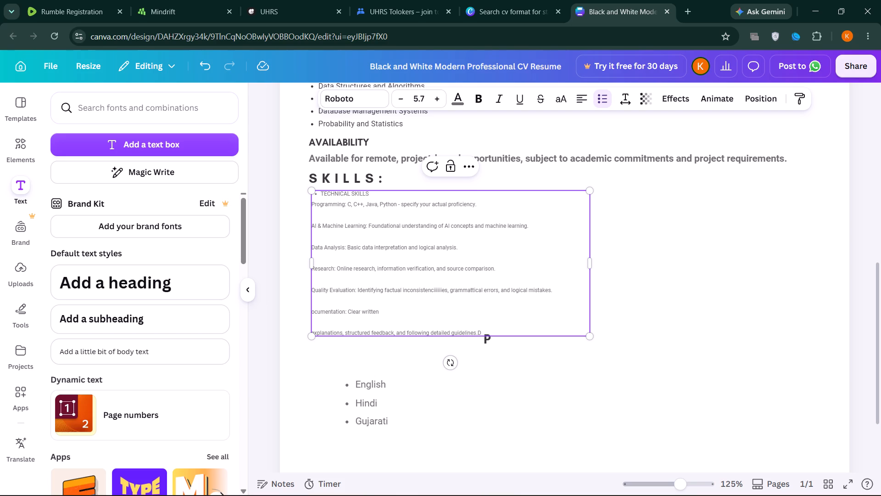
Delete the "TECHNICAL SKILLS" line from the skills text so that the Programming entry becomes the first bullet.
{"action": "key", "text": "BackSpace"}
{"action": "key", "text": "BackSpace"}
{"action": "key", "text": "BackSpace"}
{"action": "key", "text": "BackSpace"}
{"action": "key", "text": "BackSpace"}
{"action": "key", "text": "BackSpace"}
{"action": "key", "text": "BackSpace"}
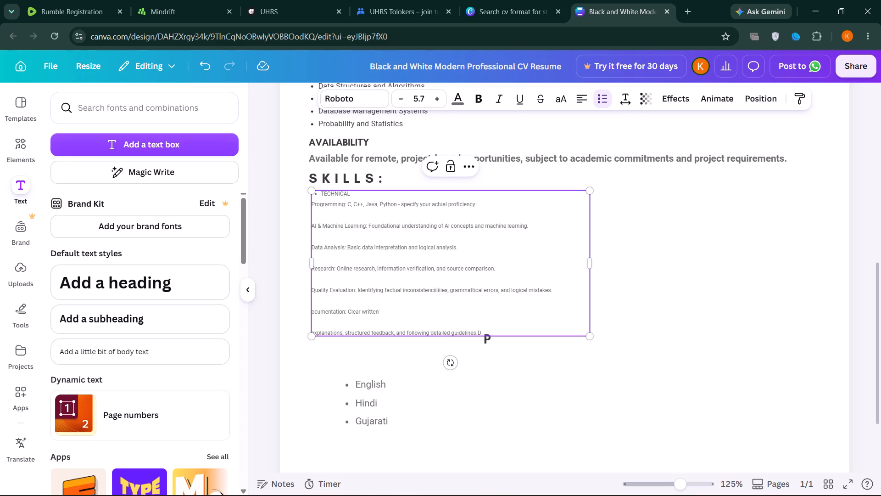
{"action": "left_click", "coordinate": [313, 203]}
{"action": "left_click", "coordinate": [317, 203]}
{"action": "key", "text": "Left"}
{"action": "key", "text": "Left"}
{"action": "key", "text": "BackSpace"}
{"action": "key", "text": "BackSpace"}
{"action": "key", "text": "BackSpace"}
{"action": "key", "text": "BackSpace"}
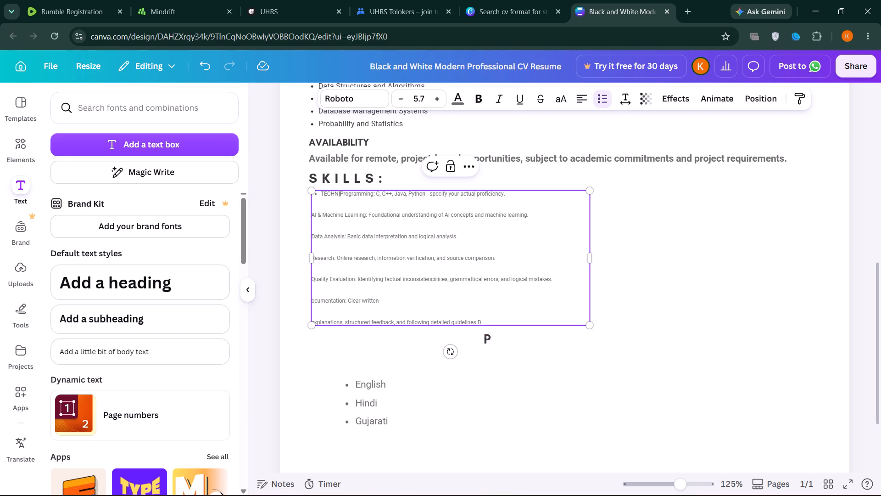
{"action": "key", "text": "BackSpace"}
{"action": "key", "text": "BackSpace"}
{"action": "key", "text": "BackSpace"}
{"action": "key", "text": "BackSpace"}
{"action": "key", "text": "BackSpace"}
{"action": "key", "text": "BackSpace"}
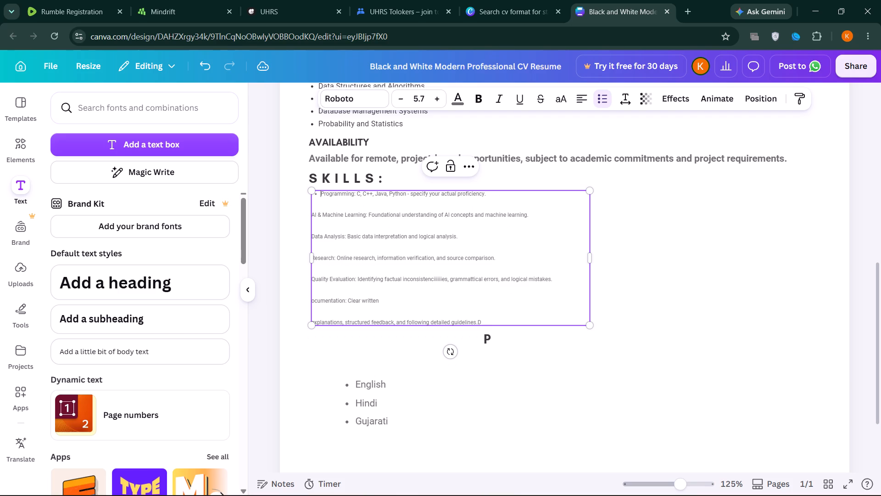
{"action": "key", "text": "BackSpace"}
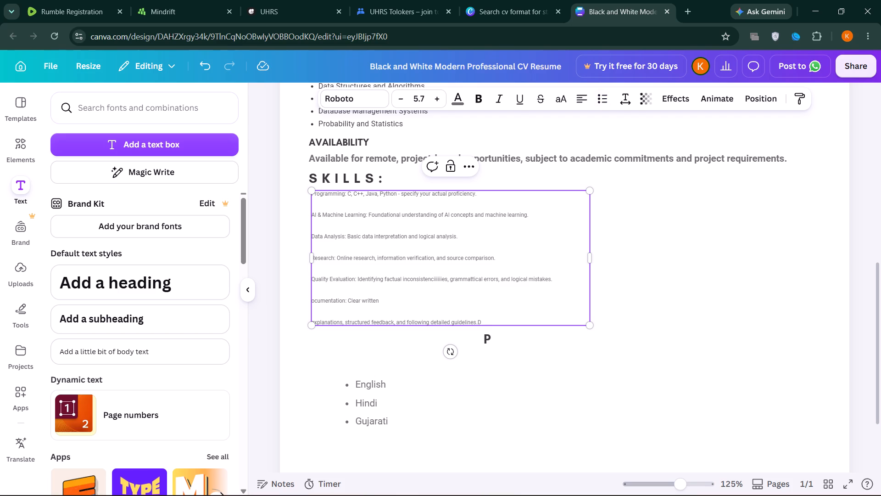
{"action": "left_click", "coordinate": [210, 62]}
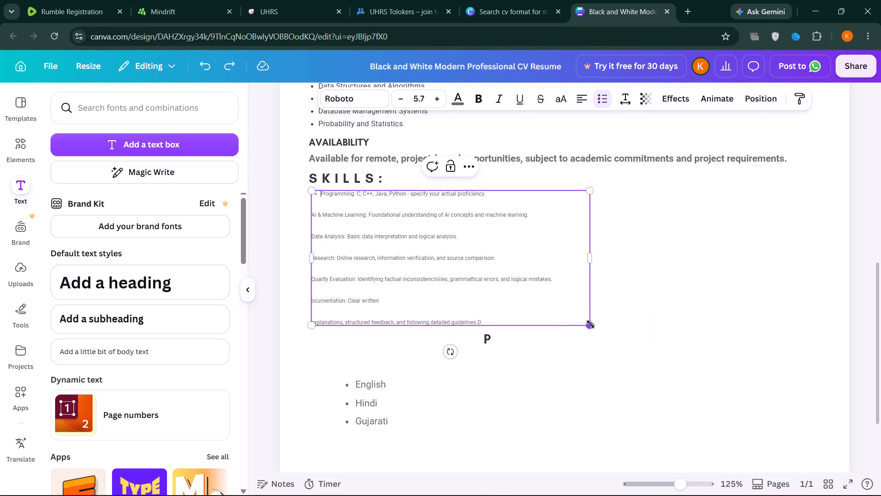
Scale the skills text block up to a font size of about 6.9.
{"action": "left_click_drag", "start_coordinate": [590, 324], "coordinate": [642, 357]}
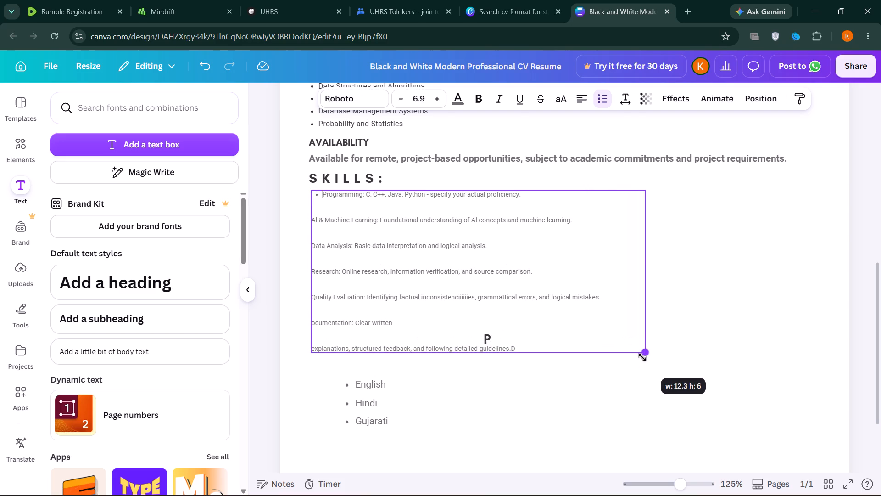
{"action": "left_click_drag", "start_coordinate": [642, 357], "coordinate": [641, 357]}
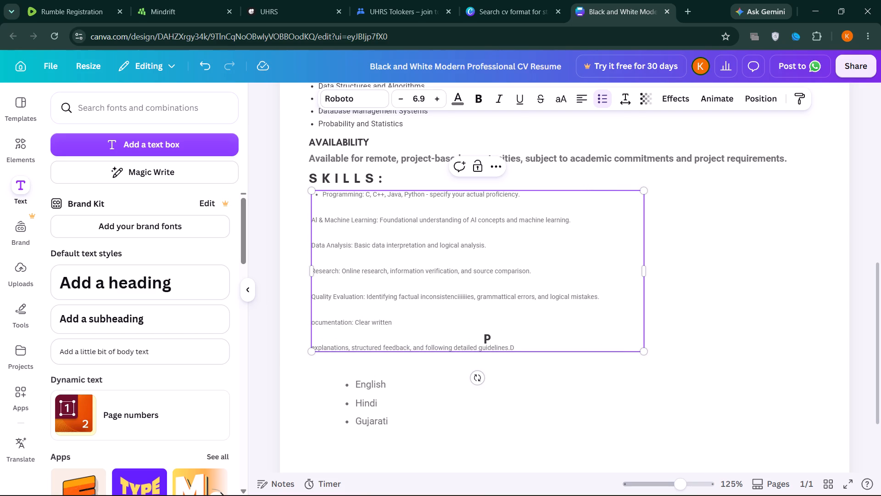
Delete all skills text below the Programming entry, from "AI & Machine Learning" through the Documentation entry.
{"action": "left_click", "coordinate": [561, 352]}
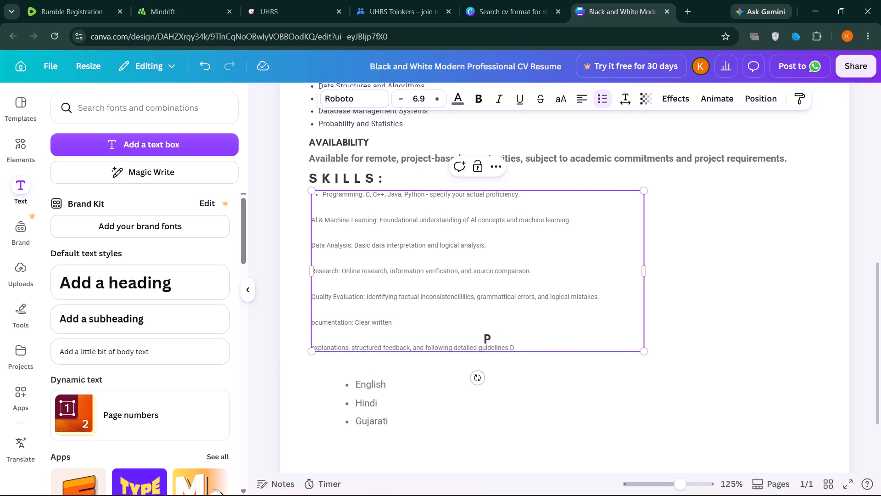
{"action": "left_click", "coordinate": [561, 348]}
{"action": "key", "text": "BackSpace"}
{"action": "key", "text": "BackSpace"}
{"action": "key", "text": "BackSpace"}
{"action": "key", "text": "BackSpace"}
{"action": "key", "text": "BackSpace"}
{"action": "key", "text": "BackSpace"}
{"action": "key", "text": "BackSpace"}
{"action": "key", "text": "BackSpace"}
{"action": "key", "text": "BackSpace"}
{"action": "key", "text": "BackSpace"}
{"action": "key", "text": "BackSpace"}
{"action": "key", "text": "BackSpace"}
{"action": "key", "text": "BackSpace"}
{"action": "key", "text": "BackSpace"}
{"action": "key", "text": "BackSpace"}
{"action": "key", "text": "BackSpace"}
{"action": "key", "text": "BackSpace"}
{"action": "key", "text": "BackSpace"}
{"action": "key", "text": "BackSpace"}
{"action": "key", "text": "BackSpace"}
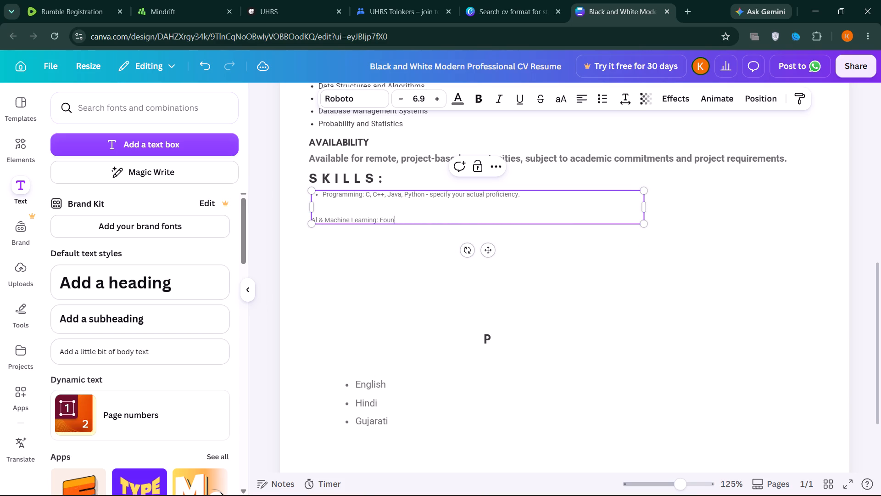
{"action": "key", "text": "BackSpace"}
{"action": "key", "text": "BackSpace"}
{"action": "key", "text": "BackSpace"}
{"action": "key", "text": "BackSpace"}
{"action": "key", "text": "BackSpace"}
{"action": "key", "text": "BackSpace"}
{"action": "key", "text": "BackSpace"}
{"action": "key", "text": "BackSpace"}
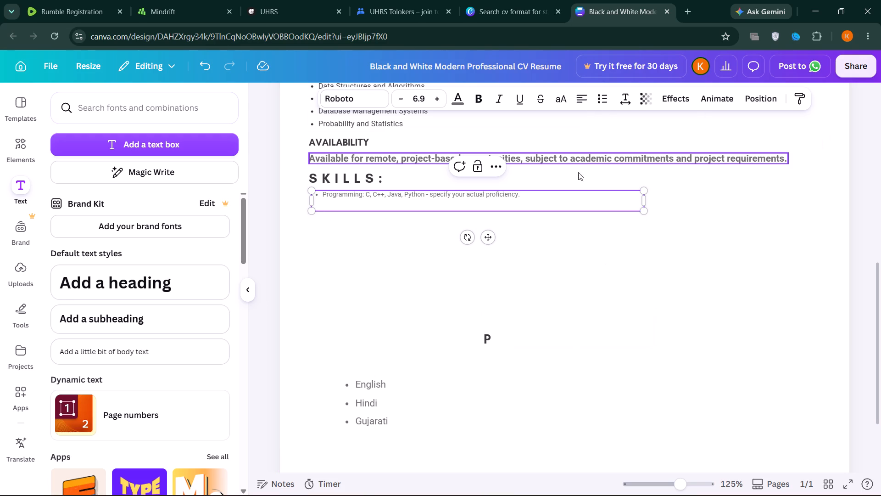
Start a new bulleted line after the Programming entry in the skills text.
{"action": "left_click", "coordinate": [573, 193]}
{"action": "key", "text": "Return"}
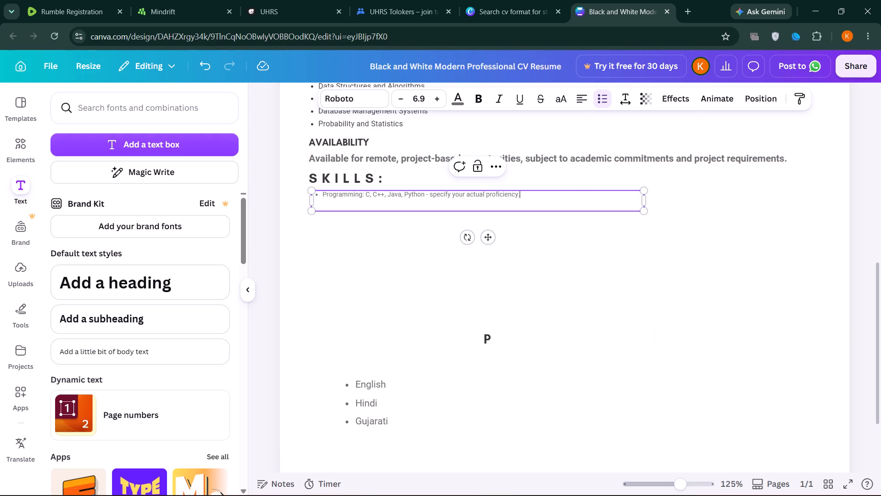
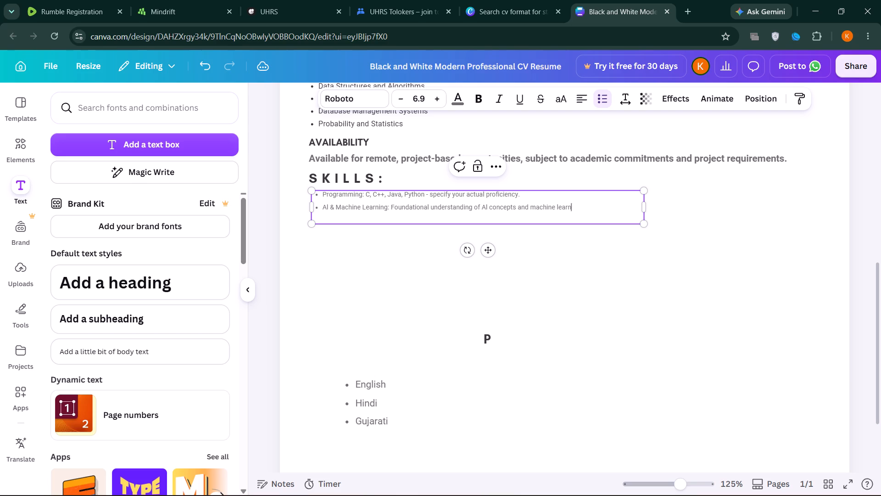
Add a skills bullet after the AI & Machine Learning entry reading "Data Analysis: Basic data interpretation and logical analysis.".
{"action": "key", "text": "Return"}
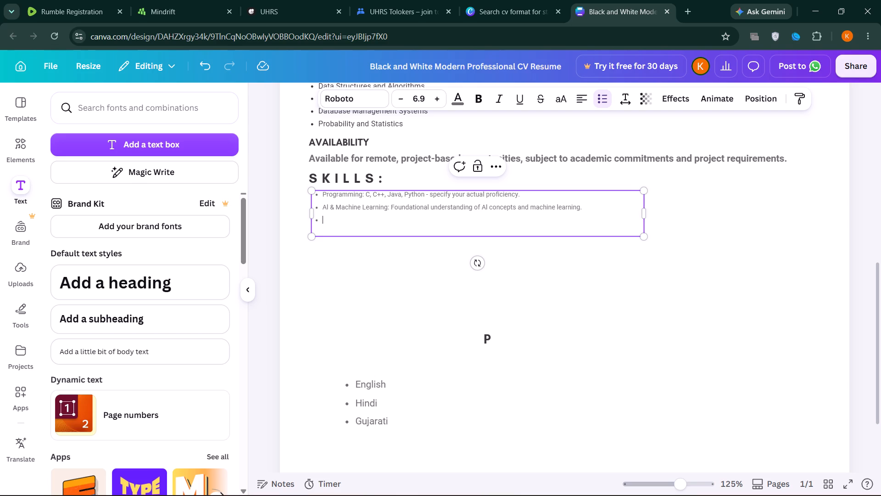
{"action": "type", "text": "Data Analysis: Basic data interpr"}
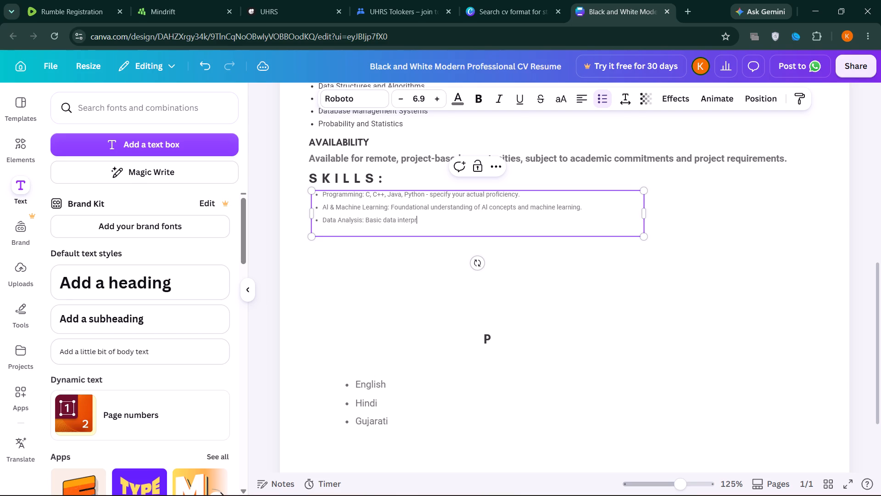
{"action": "type", "text": "etation and logical analysis."}
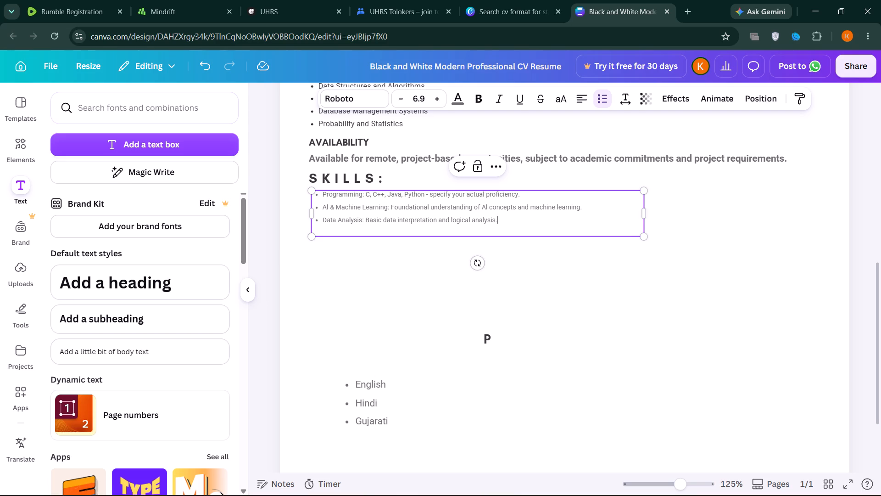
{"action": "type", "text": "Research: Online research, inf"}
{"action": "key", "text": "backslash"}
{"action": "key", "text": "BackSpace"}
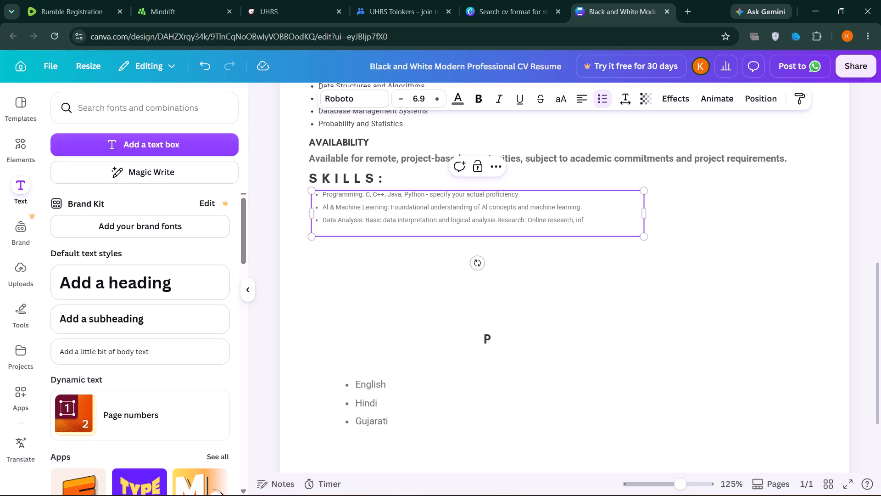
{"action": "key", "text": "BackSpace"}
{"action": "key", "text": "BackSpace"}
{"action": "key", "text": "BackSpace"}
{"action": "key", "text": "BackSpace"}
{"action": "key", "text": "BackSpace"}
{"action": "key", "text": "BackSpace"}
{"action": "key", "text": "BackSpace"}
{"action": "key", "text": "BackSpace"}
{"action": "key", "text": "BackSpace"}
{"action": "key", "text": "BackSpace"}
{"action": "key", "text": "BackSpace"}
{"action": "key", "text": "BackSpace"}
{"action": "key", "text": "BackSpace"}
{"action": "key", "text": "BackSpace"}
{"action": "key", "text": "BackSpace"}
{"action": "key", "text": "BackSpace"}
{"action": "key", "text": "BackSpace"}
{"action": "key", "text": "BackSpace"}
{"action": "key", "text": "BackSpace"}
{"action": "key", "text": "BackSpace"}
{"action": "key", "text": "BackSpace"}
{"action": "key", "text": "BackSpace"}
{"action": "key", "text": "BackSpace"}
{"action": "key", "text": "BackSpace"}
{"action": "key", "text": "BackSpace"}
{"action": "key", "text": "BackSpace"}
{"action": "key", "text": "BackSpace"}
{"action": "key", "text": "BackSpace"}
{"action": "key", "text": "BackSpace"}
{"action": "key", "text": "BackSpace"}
Add a skills bullet reading "Research: Online research, information verification, and source comparison.".
{"action": "key", "text": "Return"}
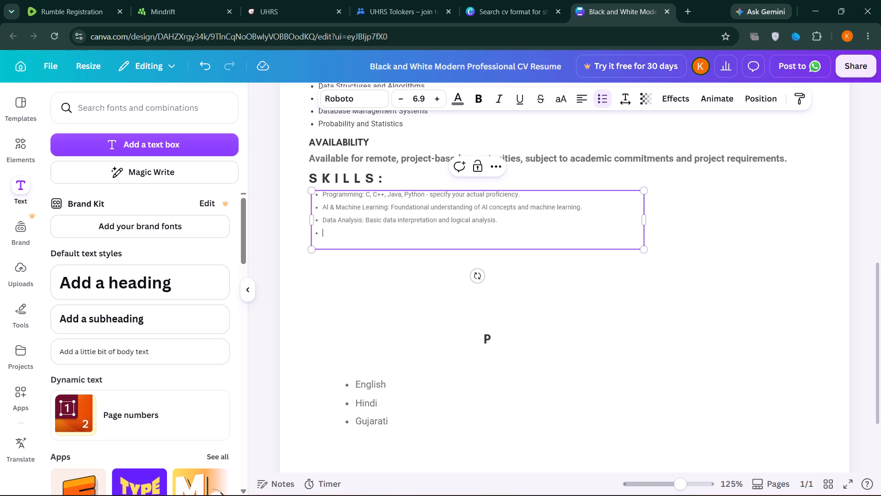
{"action": "type", "text": "Research: Online research, information verification, and source comparison."}
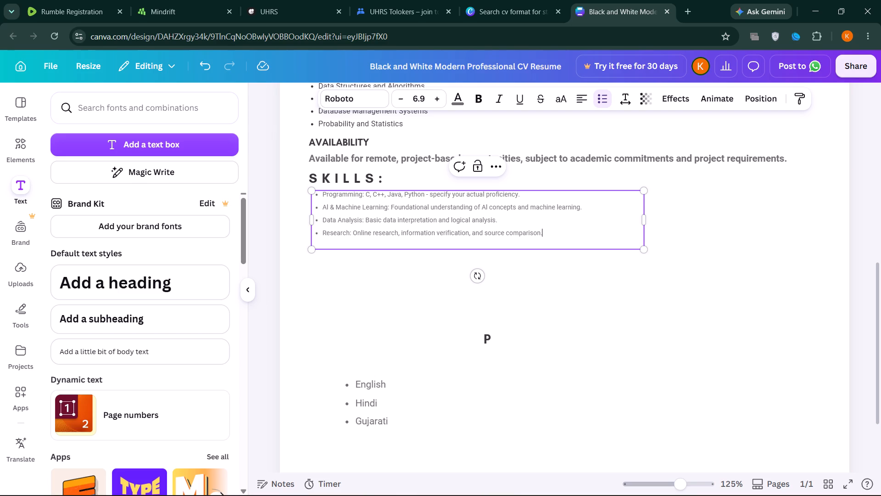
Add a skills bullet reading "Quality Evaluation: Identifying factual inconsistencies, grammatical errors, and logical mistakes.".
{"action": "key", "text": "Return"}
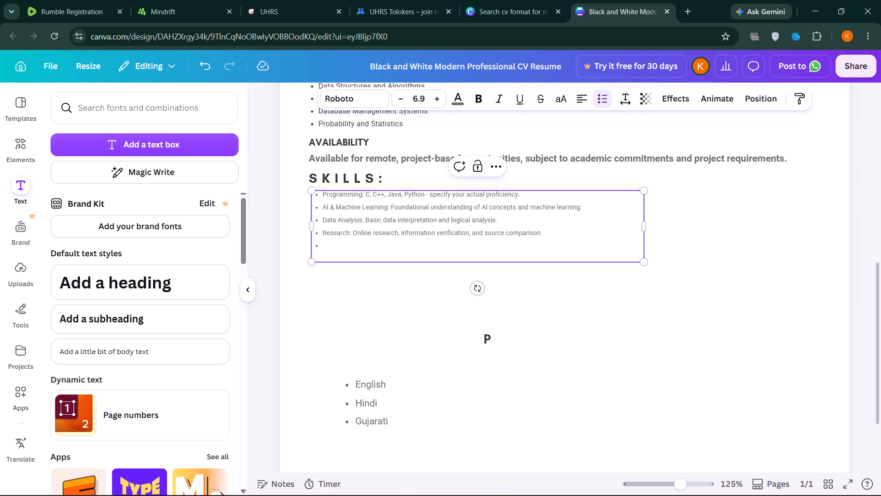
{"action": "type", "text": "Quality Evaluation: Identifying factual inconsistencies, grammatical errors, and logical mistakes."}
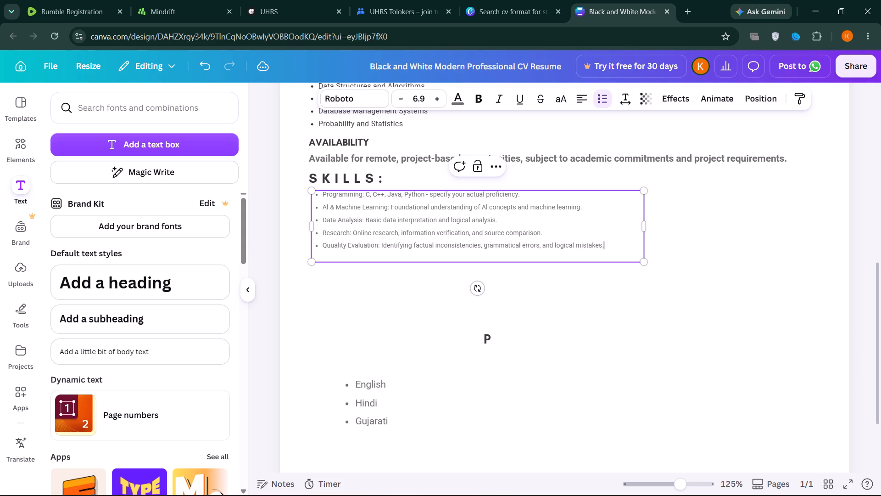
{"action": "left_click", "coordinate": [334, 248]}
{"action": "key", "text": "BackSpace"}
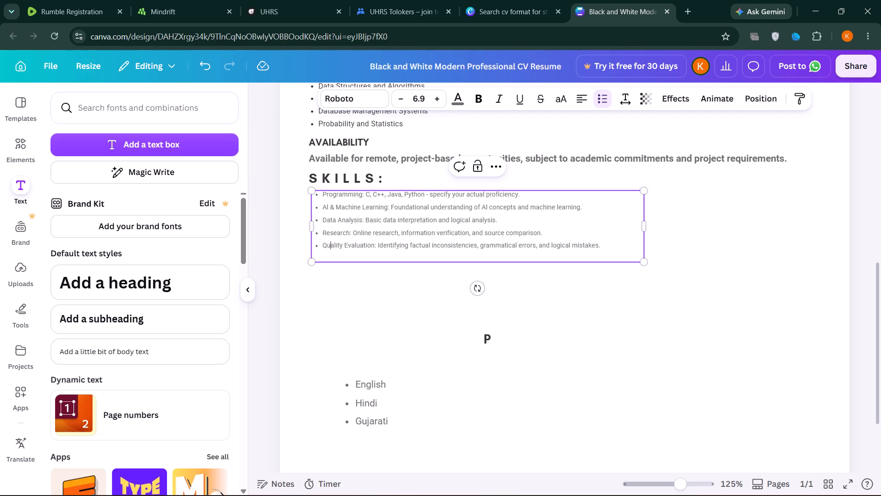
Add a single-line skills bullet reading "Documentation: Clear written explanations, structured feedback, and following detailed guidelines.".
{"action": "left_click", "coordinate": [626, 240]}
{"action": "key", "text": "Return"}
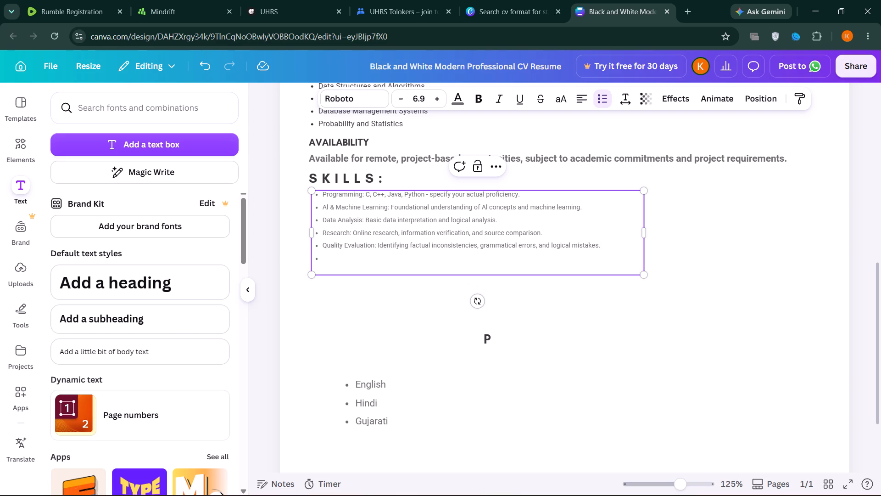
{"action": "type", "text": "Documentation: Clear written"}
{"action": "key", "text": "Return"}
{"action": "key", "text": "Return"}
{"action": "type", "text": "explanations, structured feedback, and following detailed g"}
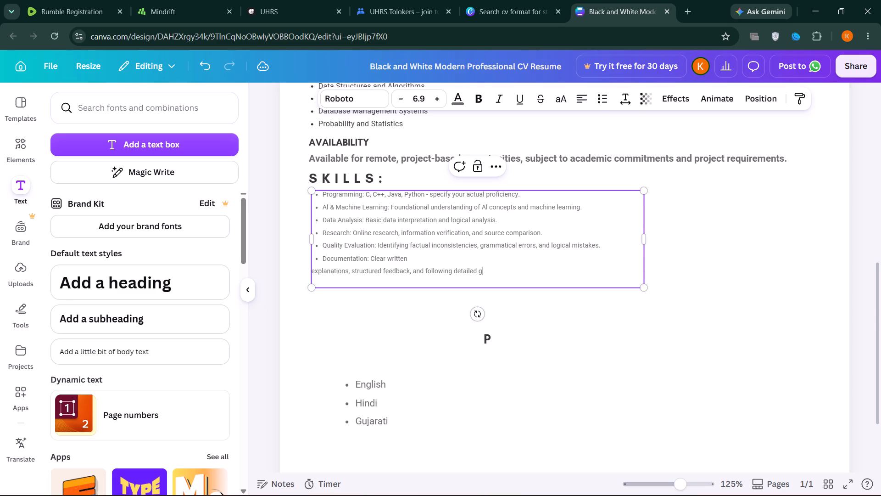
{"action": "type", "text": "uidelines."}
{"action": "left_click", "coordinate": [312, 271]}
{"action": "left_click", "coordinate": [313, 271]}
{"action": "key", "text": "BackSpace"}
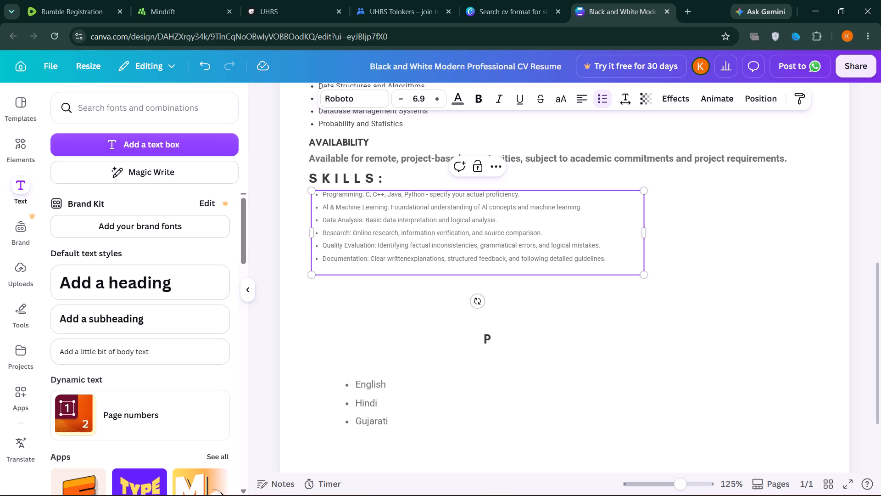
{"action": "key", "text": "space"}
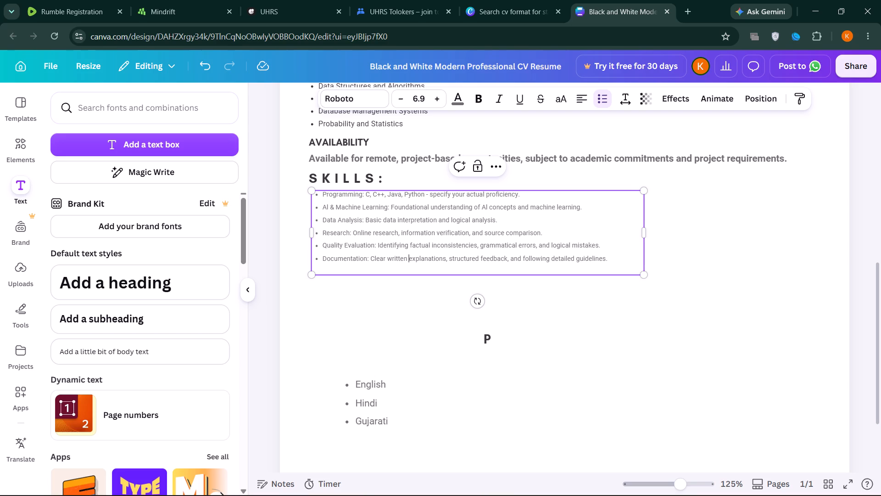
Scale the skills text block up to font size 10, about 17.9 wide by 4.5 high.
{"action": "left_click", "coordinate": [619, 265]}
{"action": "left_click_drag", "start_coordinate": [643, 275], "coordinate": [663, 291]}
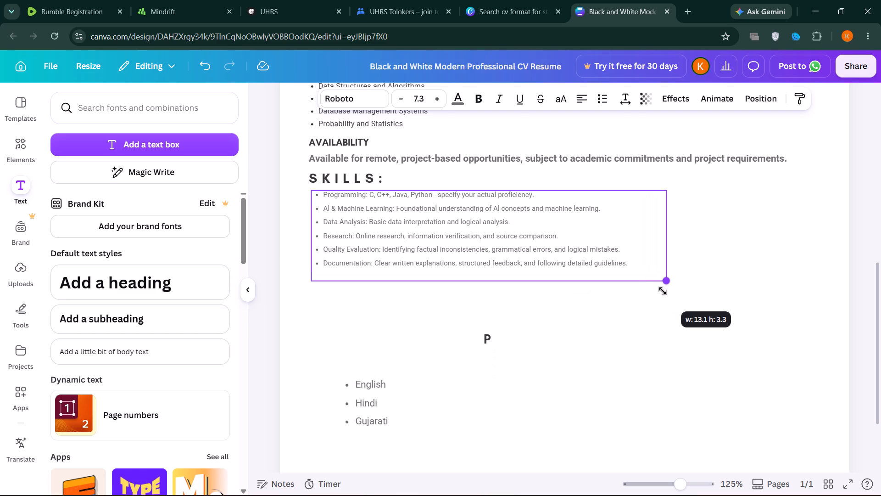
{"action": "left_click_drag", "start_coordinate": [663, 291], "coordinate": [684, 299]}
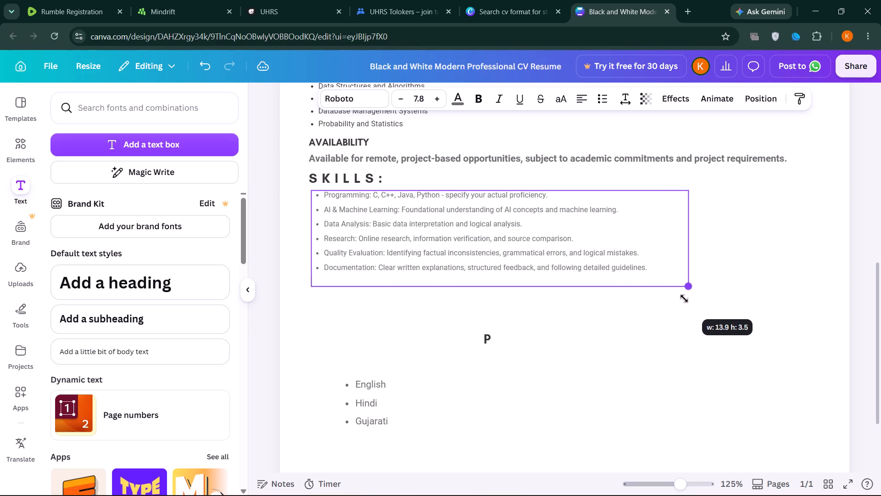
{"action": "left_click_drag", "start_coordinate": [684, 299], "coordinate": [717, 315]}
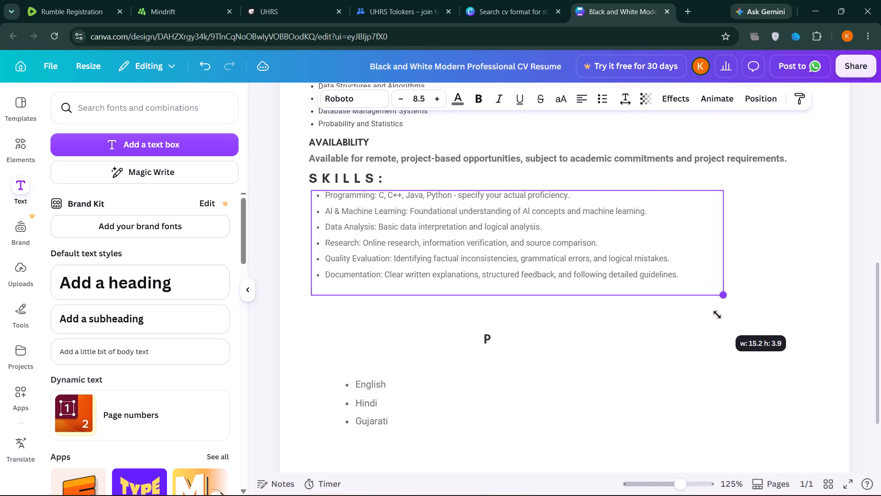
{"action": "left_click_drag", "start_coordinate": [717, 315], "coordinate": [803, 322]}
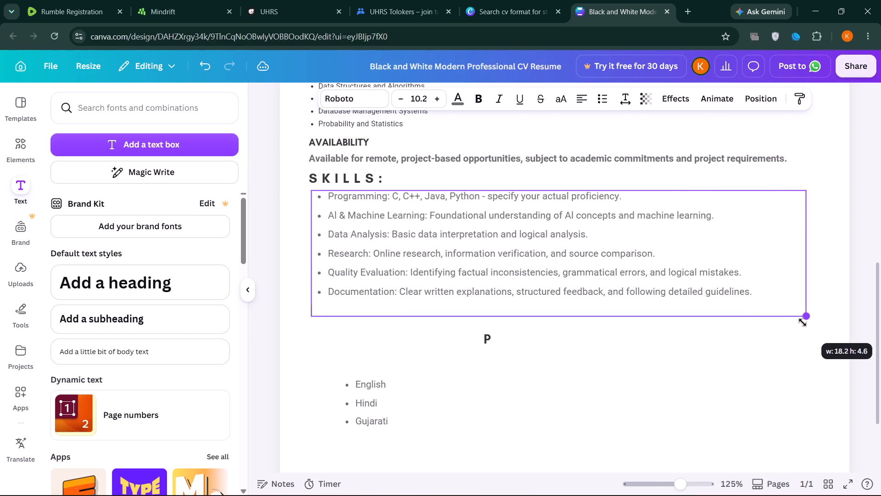
{"action": "left_click_drag", "start_coordinate": [803, 322], "coordinate": [795, 323]}
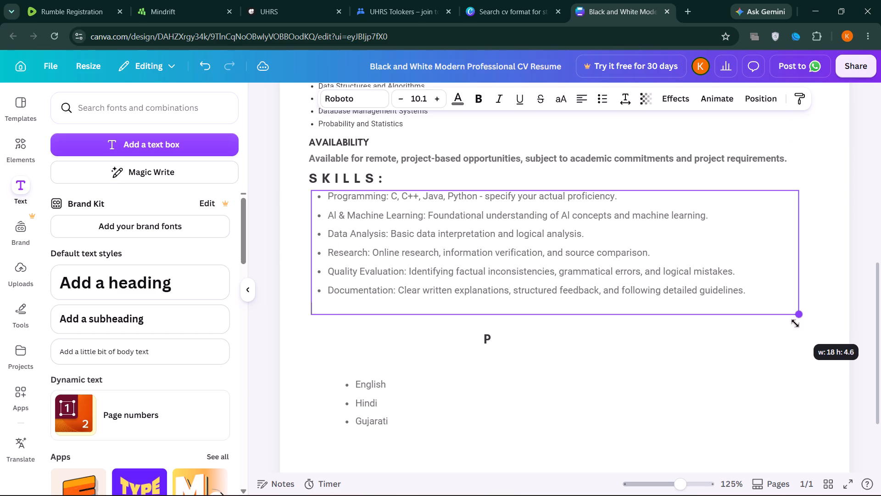
{"action": "left_click_drag", "start_coordinate": [795, 323], "coordinate": [793, 323]}
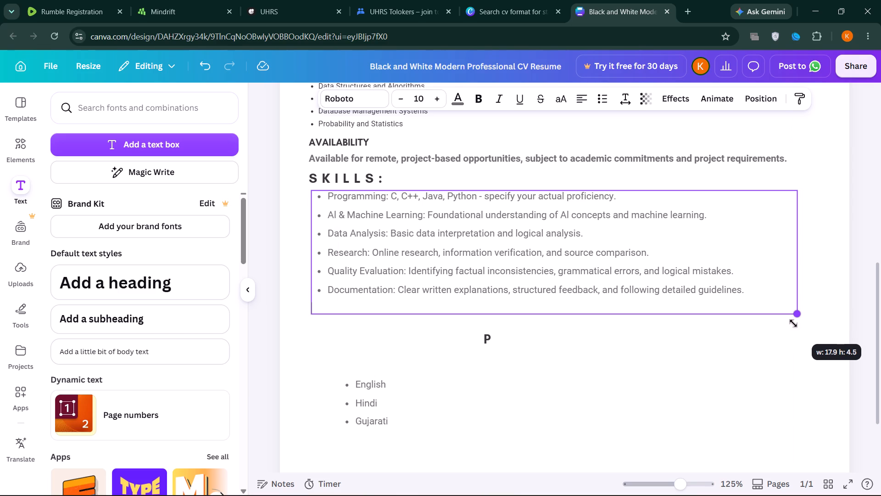
{"action": "left_click_drag", "start_coordinate": [793, 323], "coordinate": [793, 323]}
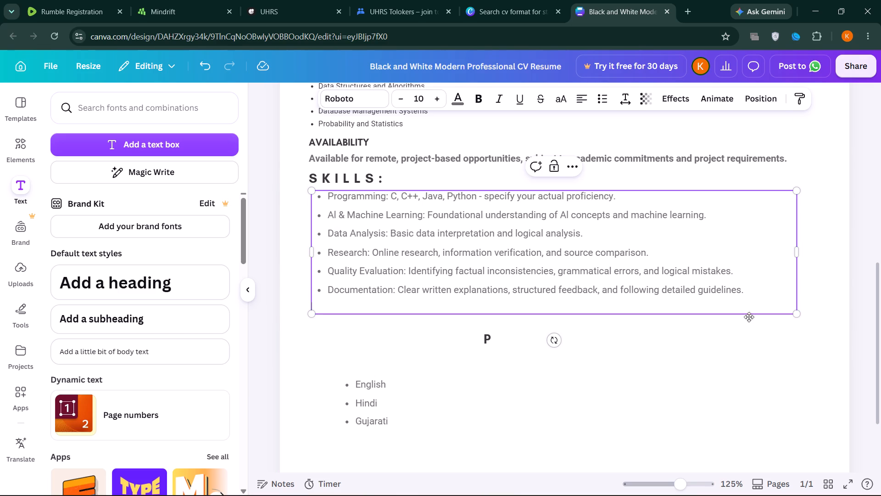
Reposition the skills text block just below the SKILLS heading, aligned with the heading's left edge.
{"action": "left_click_drag", "start_coordinate": [690, 261], "coordinate": [709, 265]}
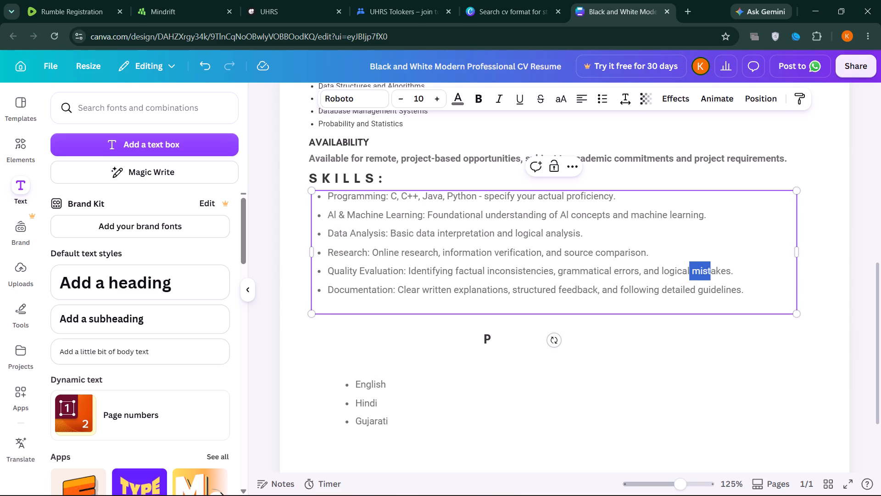
{"action": "left_click_drag", "start_coordinate": [709, 265], "coordinate": [709, 256]}
{"action": "left_click", "coordinate": [709, 256]}
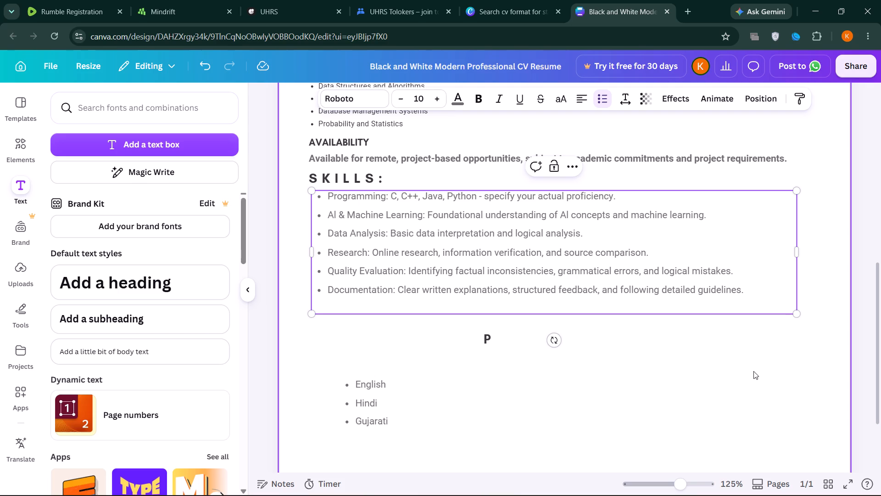
{"action": "left_click", "coordinate": [753, 372]}
{"action": "left_click", "coordinate": [739, 255]}
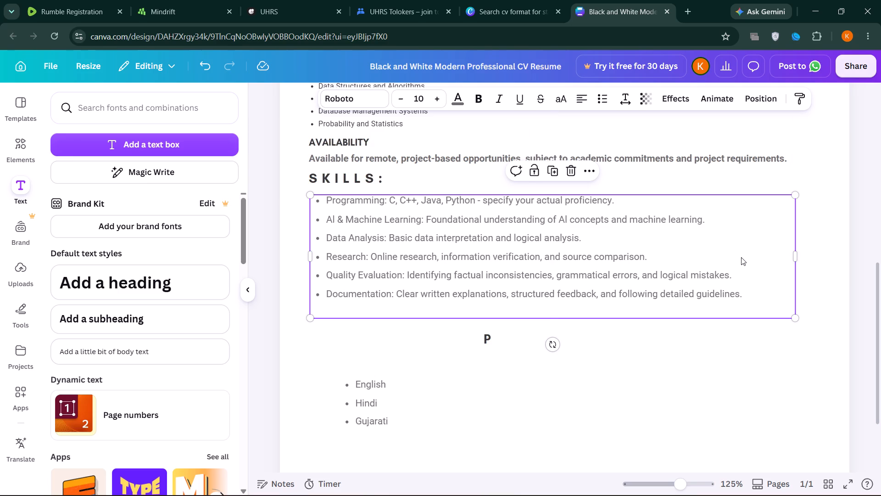
{"action": "left_click", "coordinate": [741, 257]}
{"action": "left_click", "coordinate": [723, 366]}
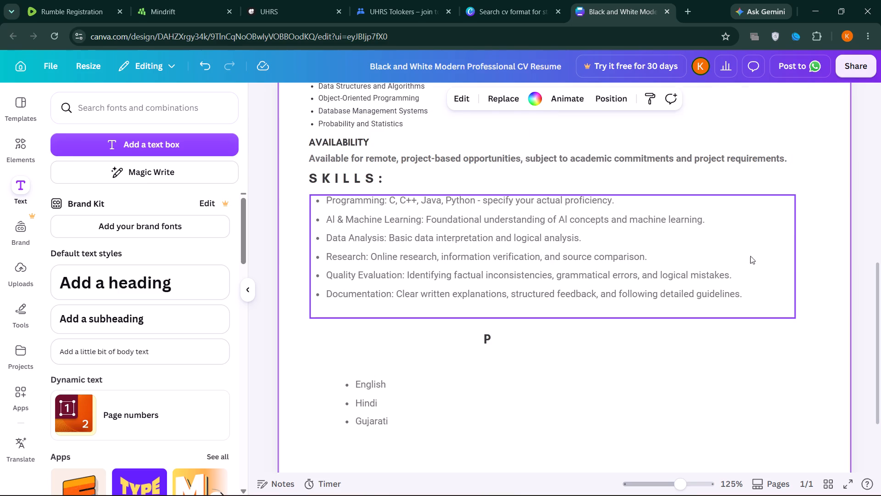
{"action": "left_click", "coordinate": [753, 234]}
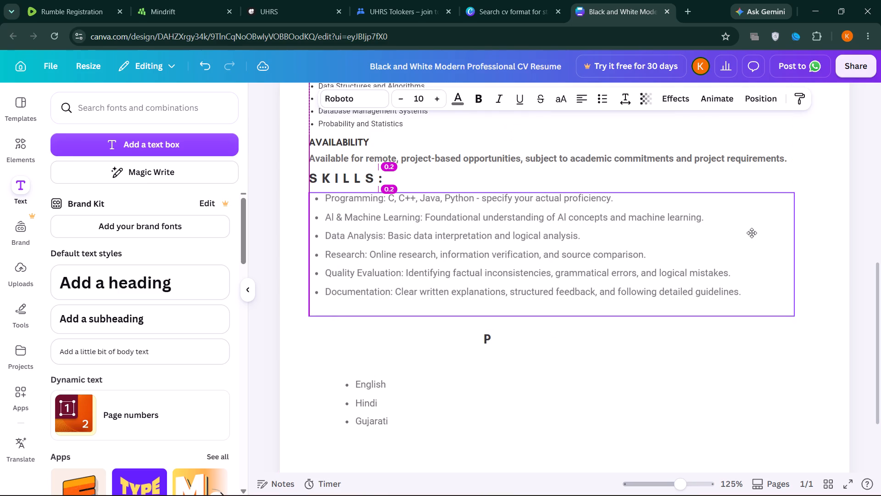
{"action": "left_click", "coordinate": [730, 383]}
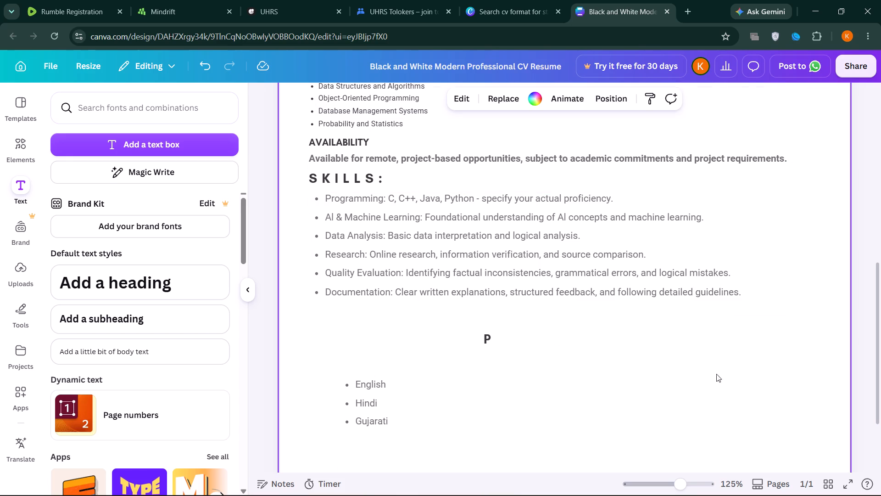
Change the SKILLS heading to "TECHNICAL SKILLS:" and widen its text box so the heading fits on one line.
{"action": "left_click", "coordinate": [323, 176]}
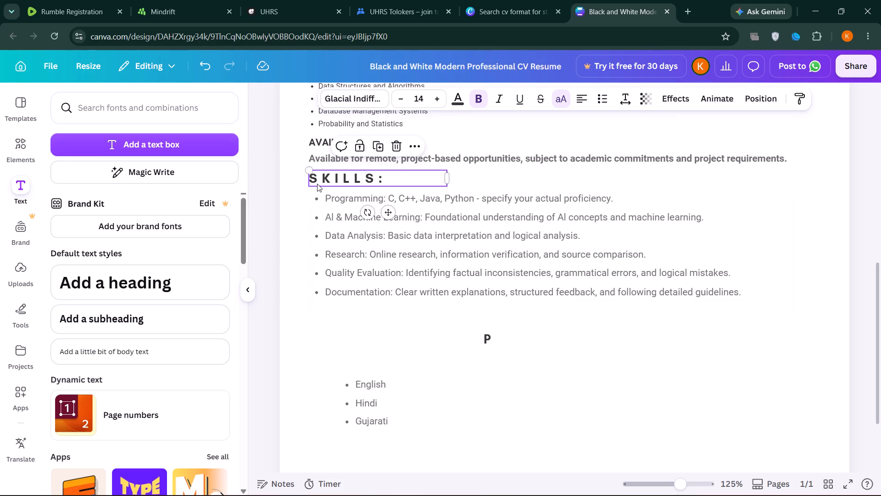
{"action": "left_click", "coordinate": [316, 182]}
{"action": "left_click", "coordinate": [316, 182]}
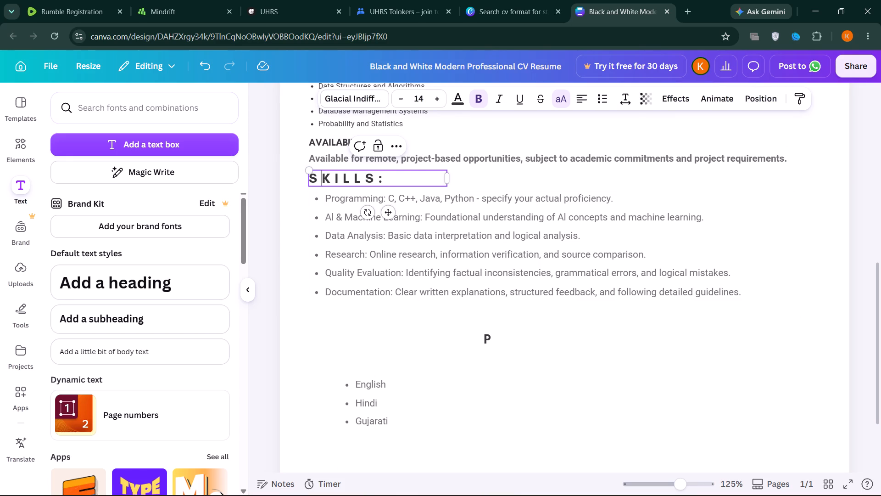
{"action": "key", "text": "Left"}
{"action": "type", "text": "Te"}
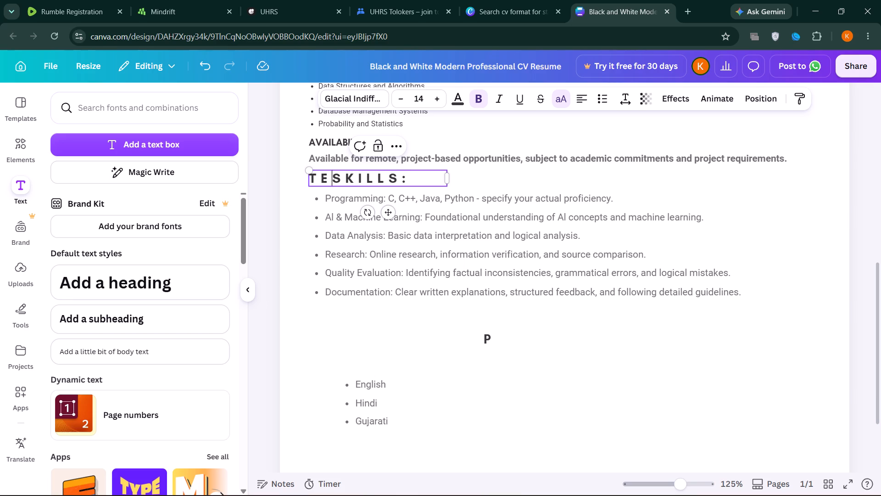
{"action": "type", "text": "chnical"}
{"action": "key", "text": "space"}
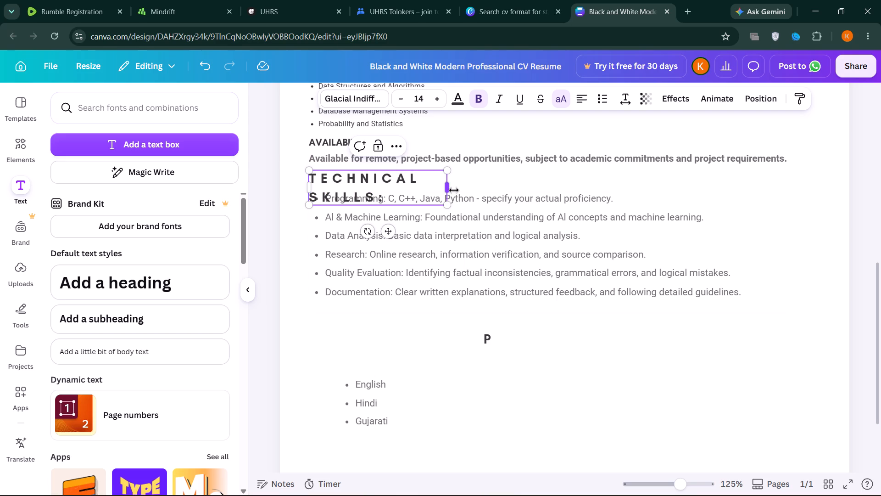
{"action": "left_click_drag", "start_coordinate": [448, 187], "coordinate": [529, 167]}
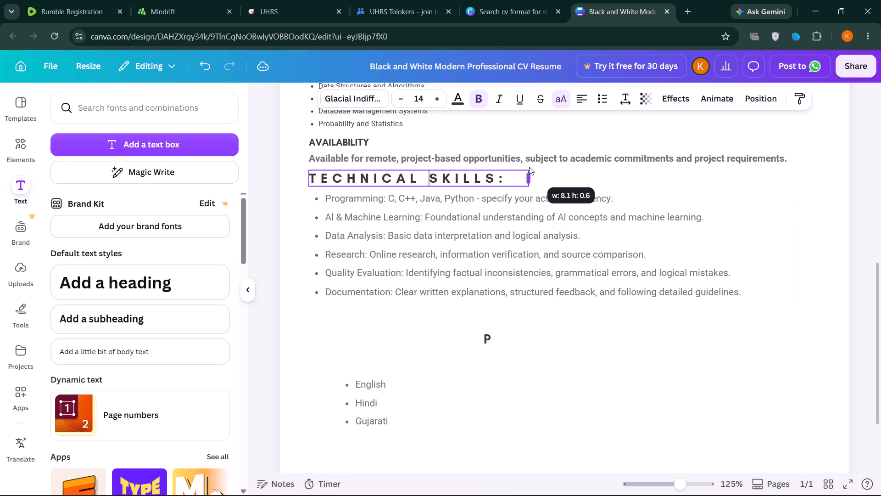
{"action": "left_click_drag", "start_coordinate": [529, 167], "coordinate": [523, 167]}
{"action": "left_click", "coordinate": [551, 180]}
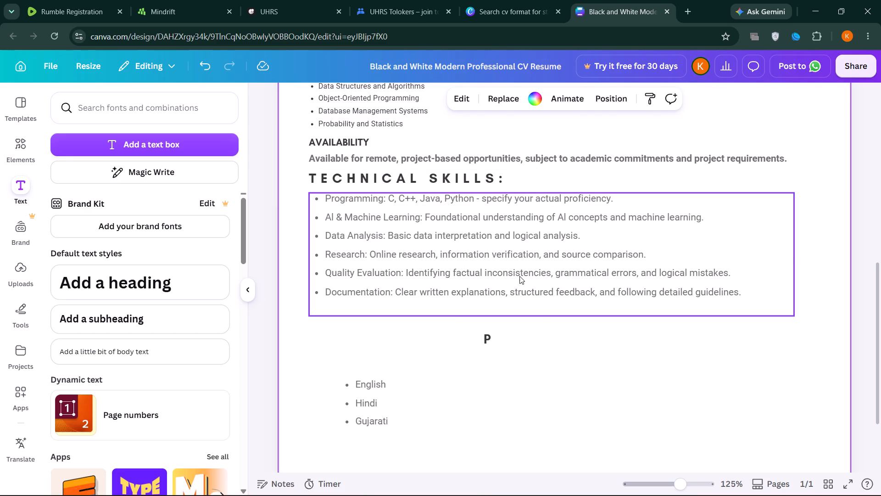
Shift the skills bullet block and the TECHNICAL SKILLS heading slightly down, keeping their left edges aligned.
{"action": "left_click_drag", "start_coordinate": [519, 274], "coordinate": [520, 280]}
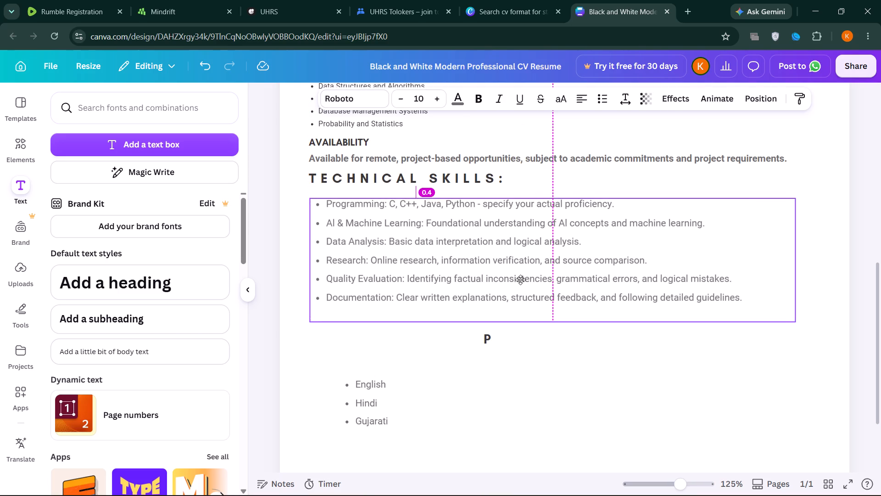
{"action": "left_click_drag", "start_coordinate": [520, 280], "coordinate": [519, 281]}
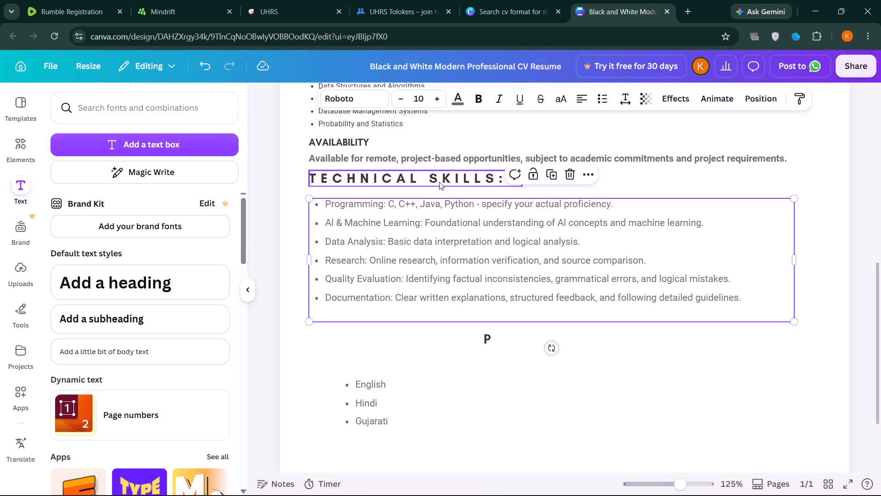
{"action": "left_click", "coordinate": [439, 181]}
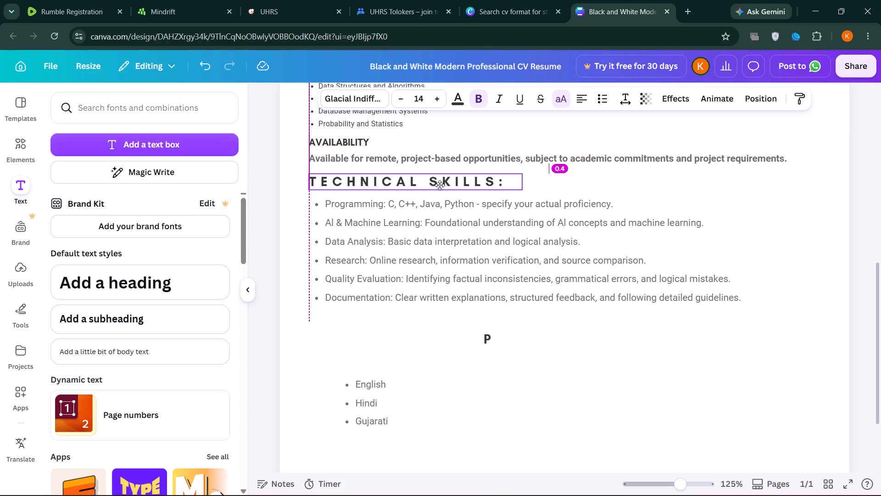
{"action": "left_click", "coordinate": [518, 355]}
Move the leftover "P" heading leftward beneath the skills bullets and replace its text with "LANGUAGES:".
{"action": "left_click_drag", "start_coordinate": [487, 338], "coordinate": [324, 338]}
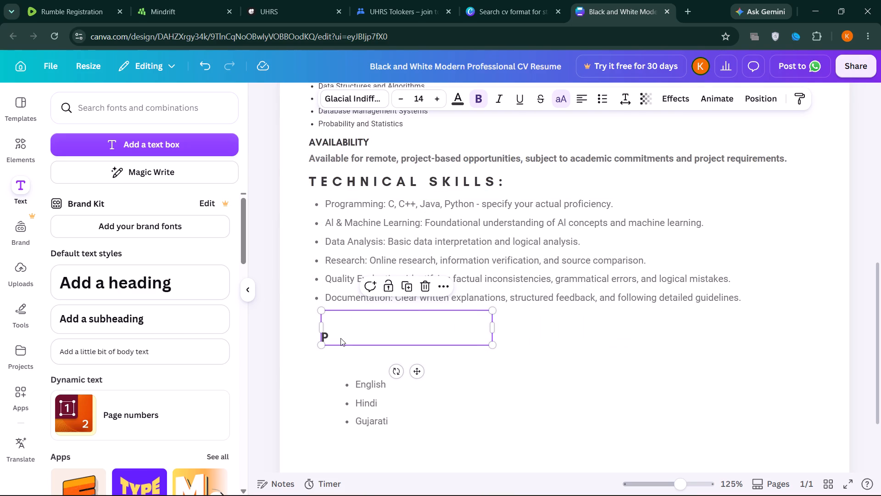
{"action": "left_click", "coordinate": [340, 338]}
{"action": "key", "text": "BackSpace"}
{"action": "key", "text": "BackSpace"}
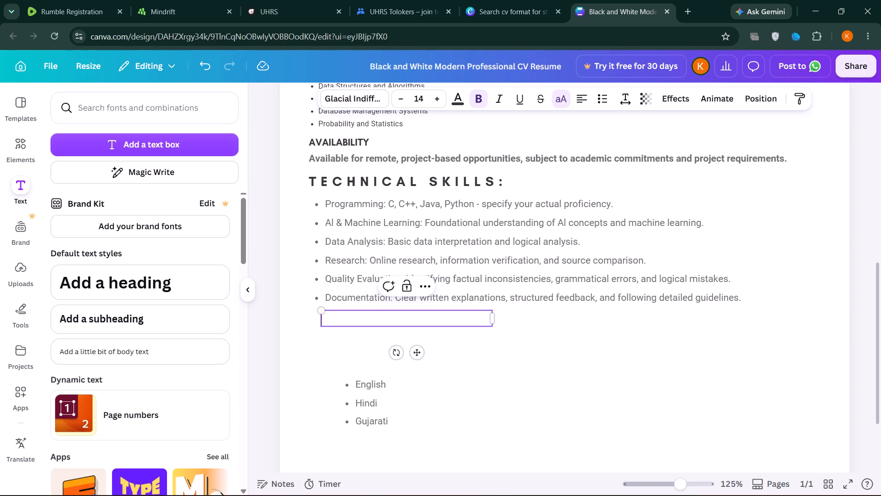
{"action": "type", "text": "lengua"}
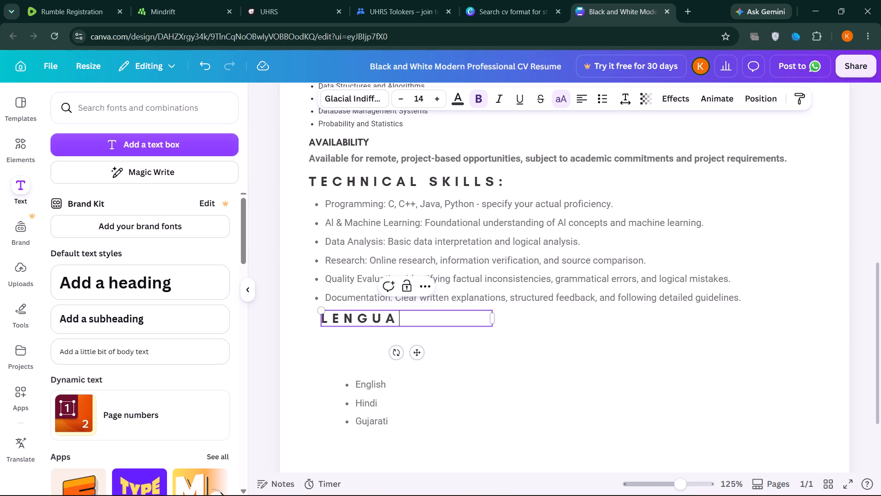
{"action": "type", "text": "ges"}
{"action": "key", "text": "Left"}
{"action": "key", "text": "Left"}
{"action": "key", "text": "Left"}
{"action": "key", "text": "Left"}
{"action": "key", "text": "Left"}
{"action": "key", "text": "Left"}
{"action": "key", "text": "Left"}
{"action": "key", "text": "BackSpace"}
{"action": "key", "text": "a"}
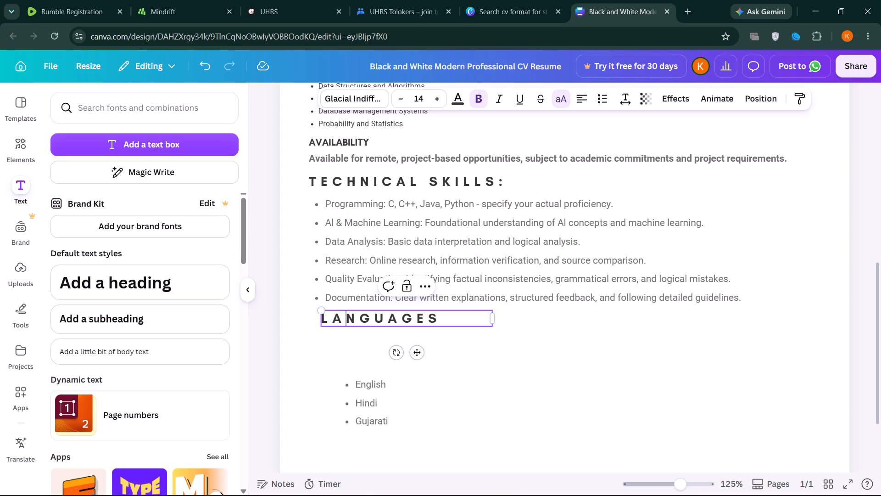
{"action": "left_click", "coordinate": [448, 321]}
{"action": "key", "text": "shift+colon"}
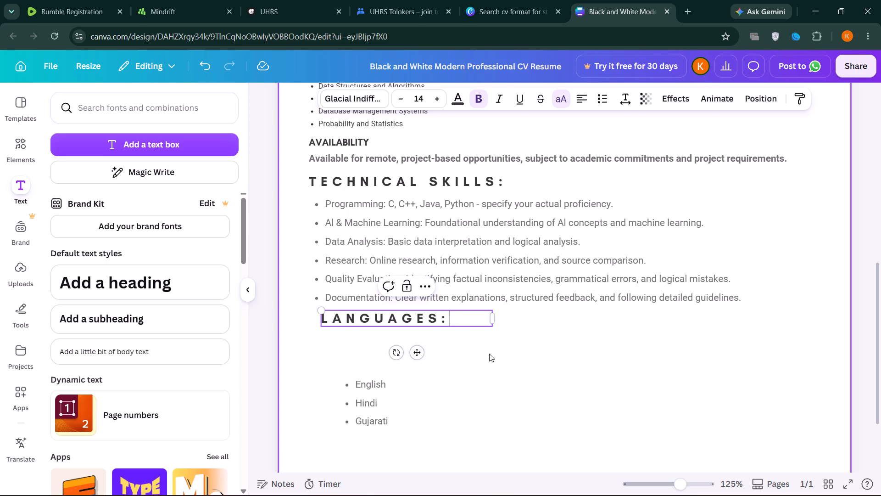
Move the English, Hindi, Gujarati list about 0.4 below the LANGUAGES heading, left-aligned with the skills bullet block.
{"action": "left_click_drag", "start_coordinate": [398, 388], "coordinate": [394, 379]}
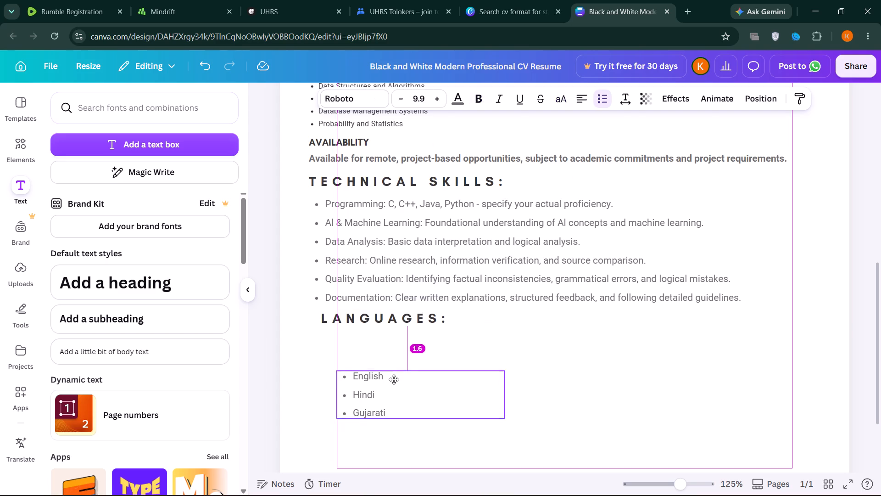
{"action": "left_click_drag", "start_coordinate": [394, 379], "coordinate": [372, 342]}
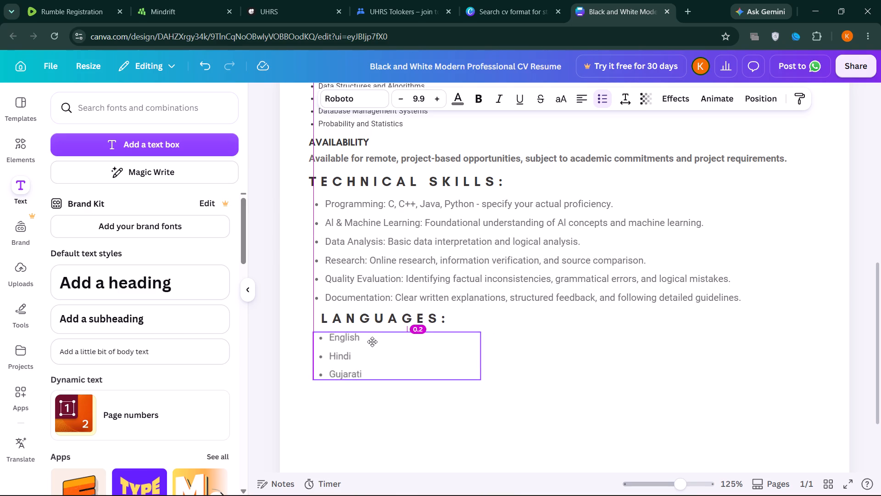
{"action": "left_click_drag", "start_coordinate": [372, 342], "coordinate": [367, 343]}
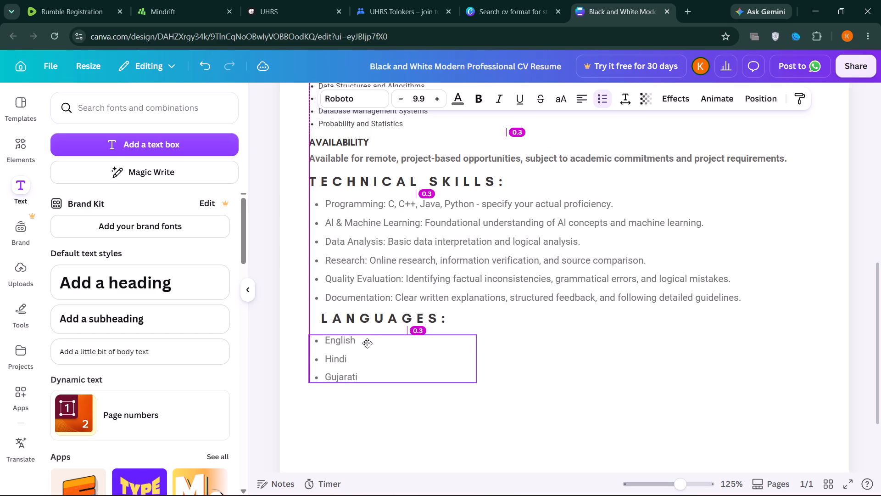
{"action": "left_click_drag", "start_coordinate": [367, 343], "coordinate": [365, 344]}
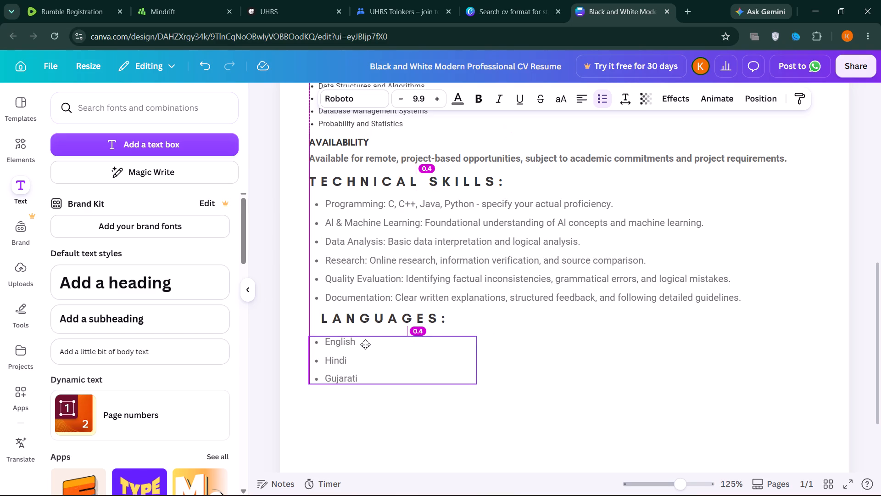
{"action": "left_click_drag", "start_coordinate": [365, 344], "coordinate": [365, 345]}
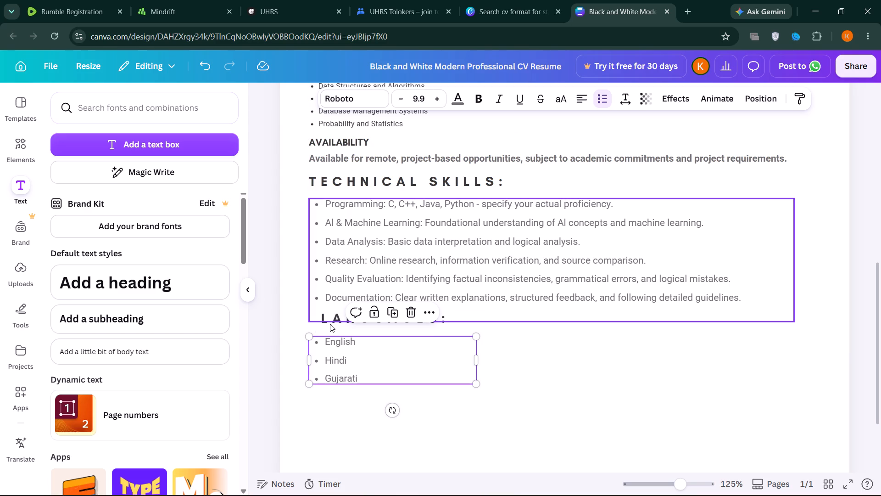
{"action": "left_click", "coordinate": [564, 379]}
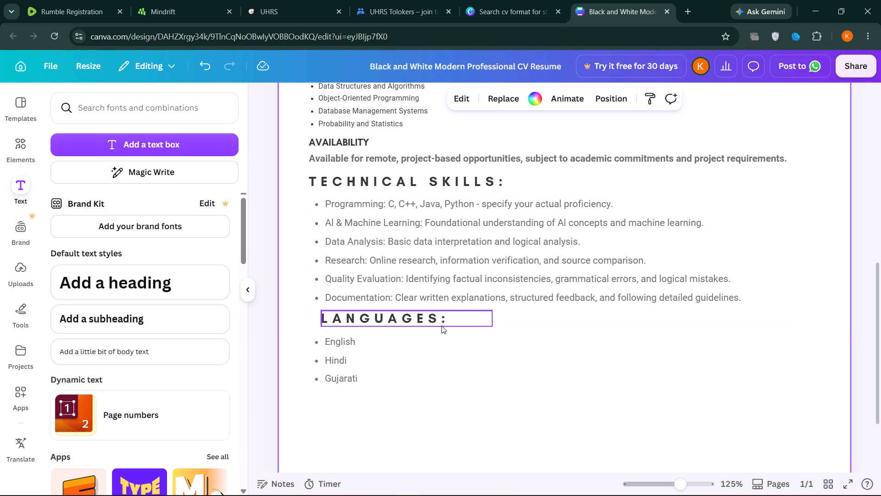
Align the LANGUAGES heading with the left edge of the language list, placing it midway between the skills bullets and that list.
{"action": "left_click_drag", "start_coordinate": [441, 326], "coordinate": [434, 329]}
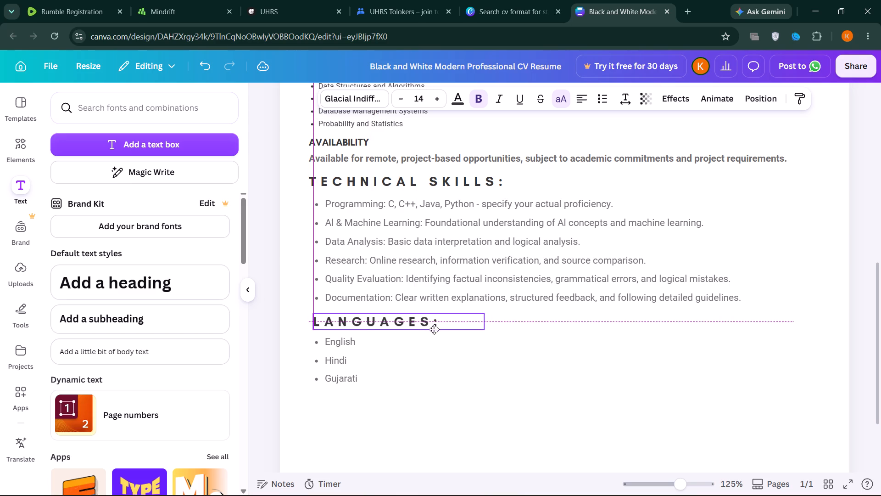
{"action": "left_click_drag", "start_coordinate": [434, 329], "coordinate": [430, 332]}
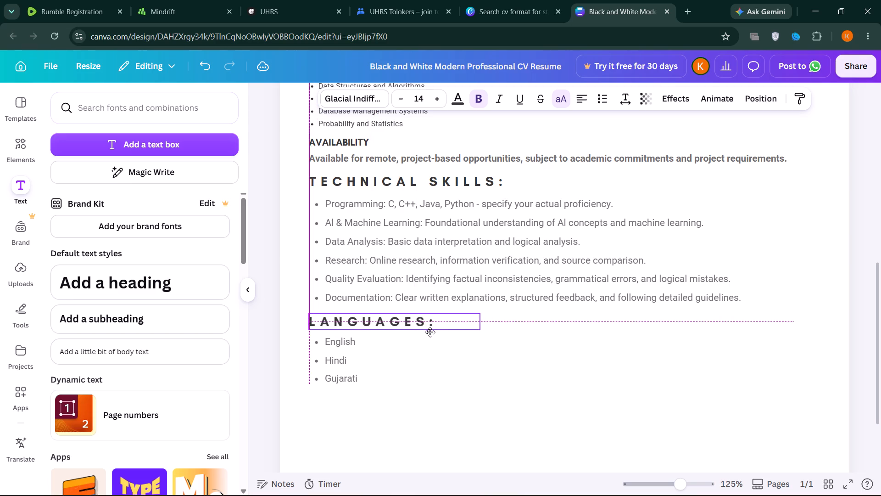
{"action": "left_click_drag", "start_coordinate": [430, 332], "coordinate": [430, 331]}
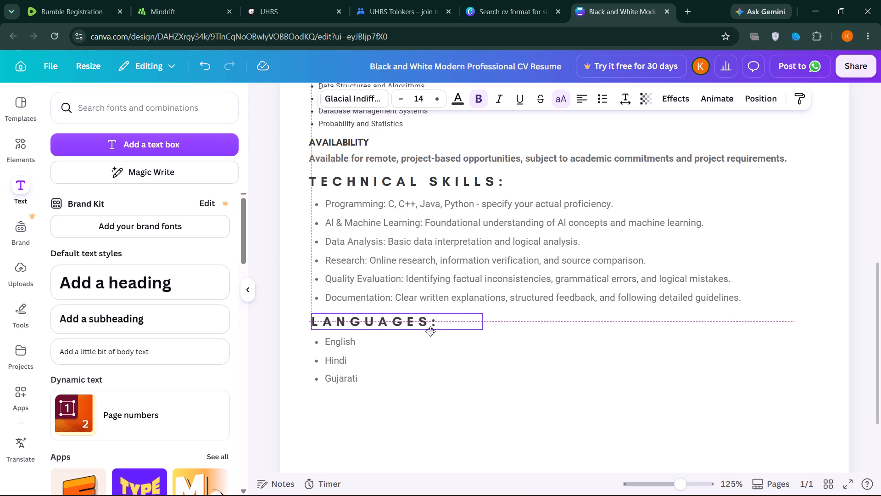
{"action": "left_click_drag", "start_coordinate": [430, 331], "coordinate": [430, 332]}
{"action": "left_click", "coordinate": [535, 400]}
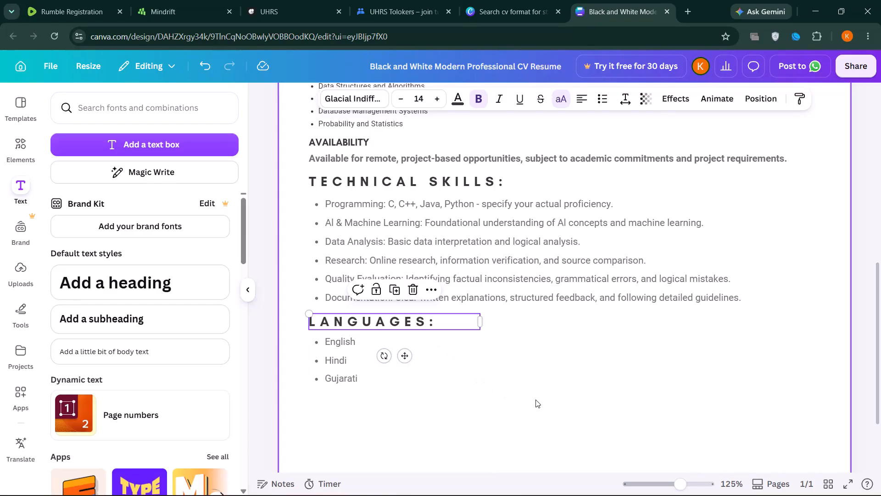
Review the resume's content and layout from the contact details down to the languages section.
{"action": "scroll", "coordinate": [574, 313], "scroll_direction": "up", "scroll_amount": 4}
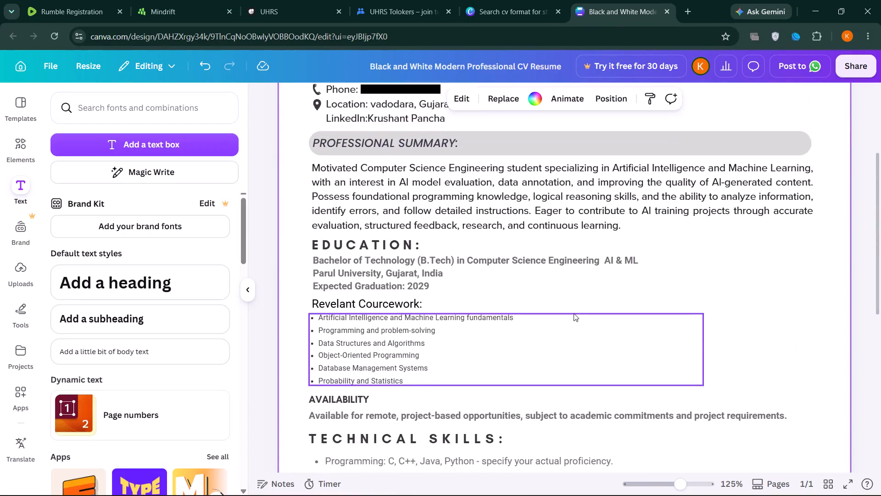
{"action": "scroll", "coordinate": [574, 313], "scroll_direction": "up", "scroll_amount": 1}
{"action": "scroll", "coordinate": [574, 313], "scroll_direction": "down", "scroll_amount": 1}
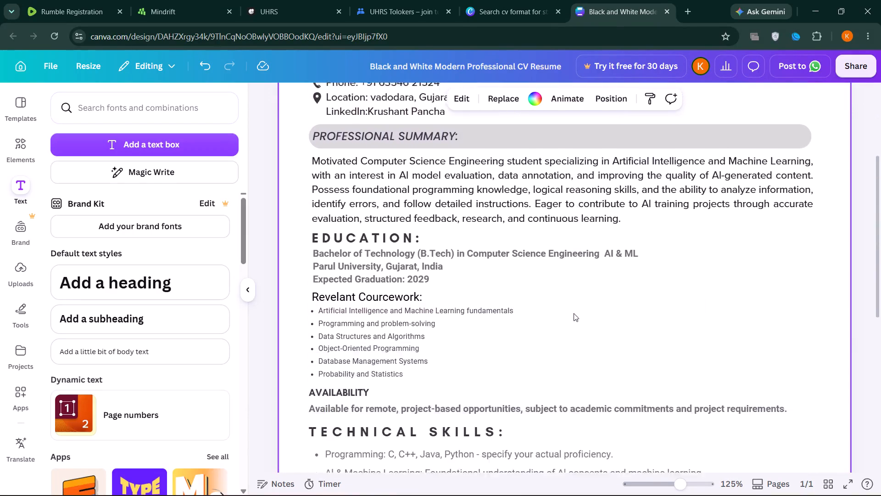
{"action": "scroll", "coordinate": [574, 313], "scroll_direction": "down", "scroll_amount": 1}
{"action": "scroll", "coordinate": [574, 313], "scroll_direction": "right", "scroll_amount": 1}
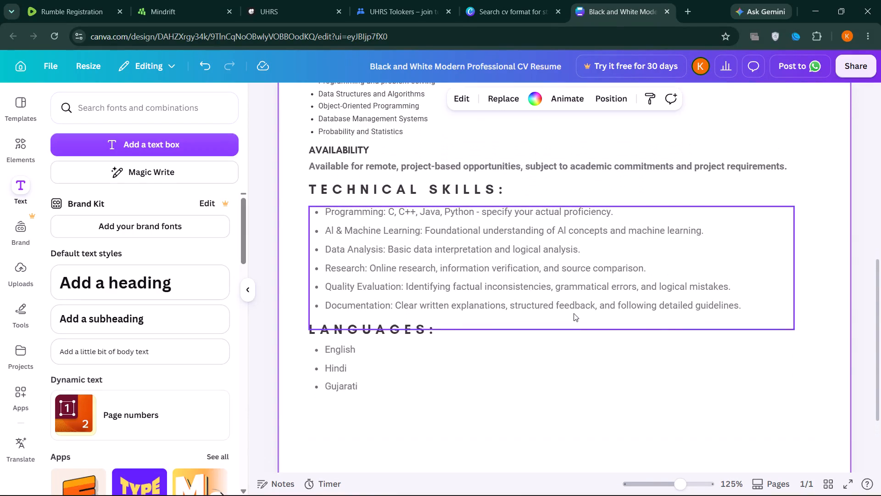
{"action": "scroll", "coordinate": [574, 313], "scroll_direction": "right", "scroll_amount": 1}
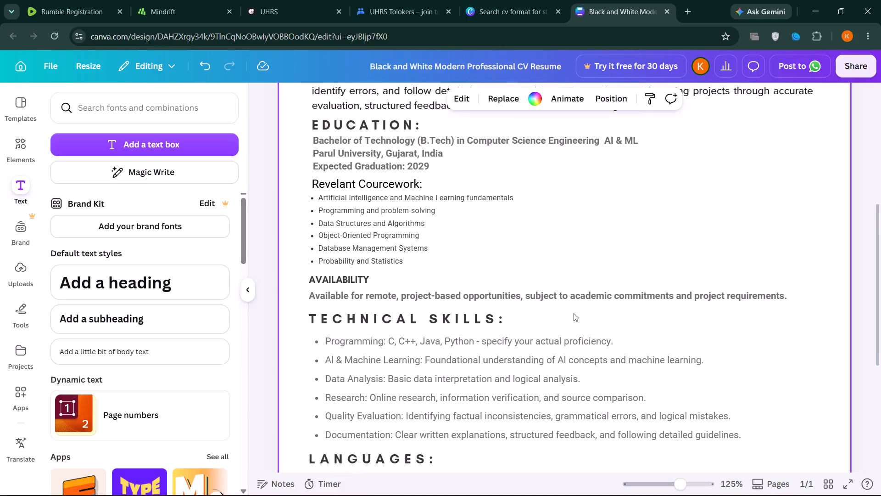
{"action": "scroll", "coordinate": [574, 313], "scroll_direction": "right", "scroll_amount": 1}
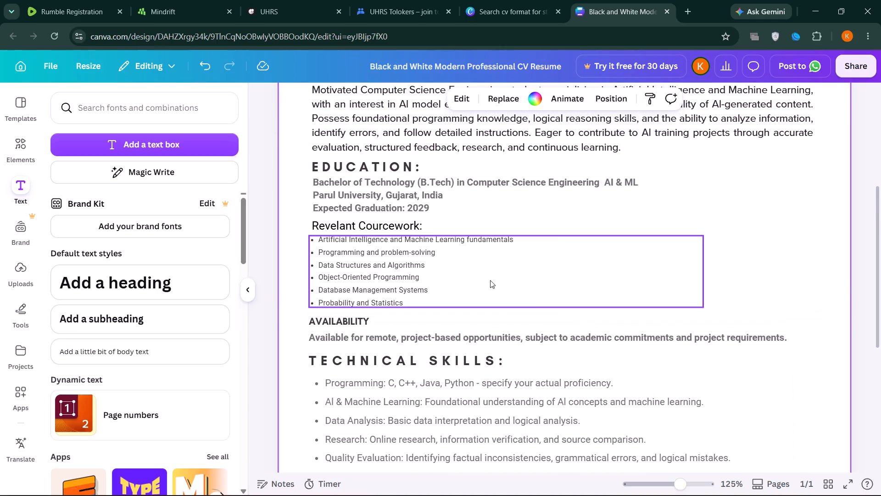
{"action": "scroll", "coordinate": [619, 183], "scroll_direction": "up", "scroll_amount": 3}
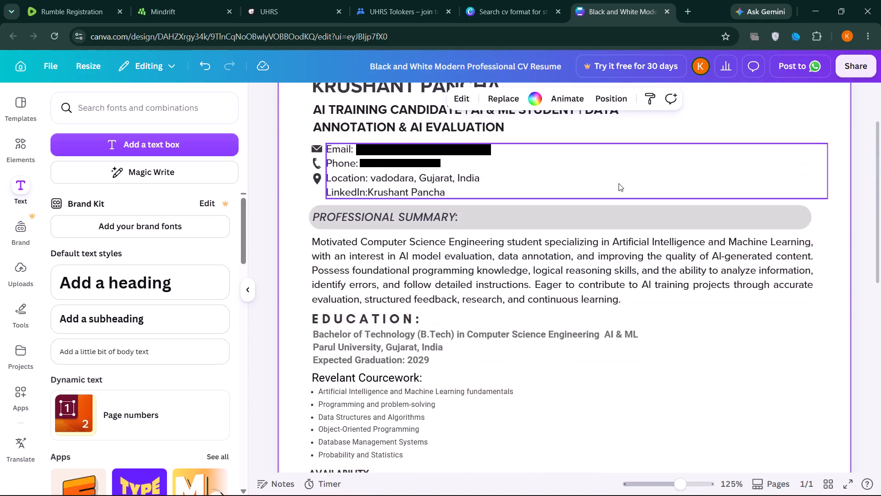
{"action": "scroll", "coordinate": [619, 183], "scroll_direction": "up", "scroll_amount": 1}
{"action": "scroll", "coordinate": [619, 183], "scroll_direction": "down", "scroll_amount": 8}
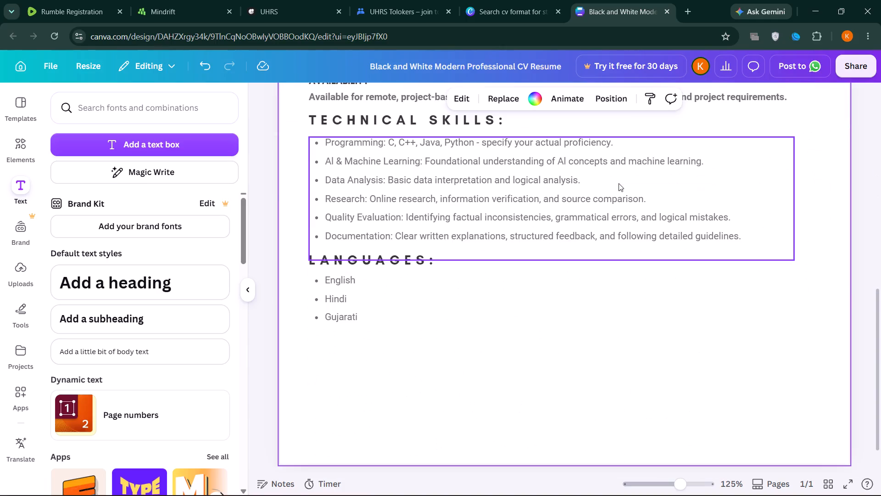
Download the finished resume design as a PDF using the Digital preset.
{"action": "scroll", "coordinate": [619, 183], "scroll_direction": "up", "scroll_amount": 9}
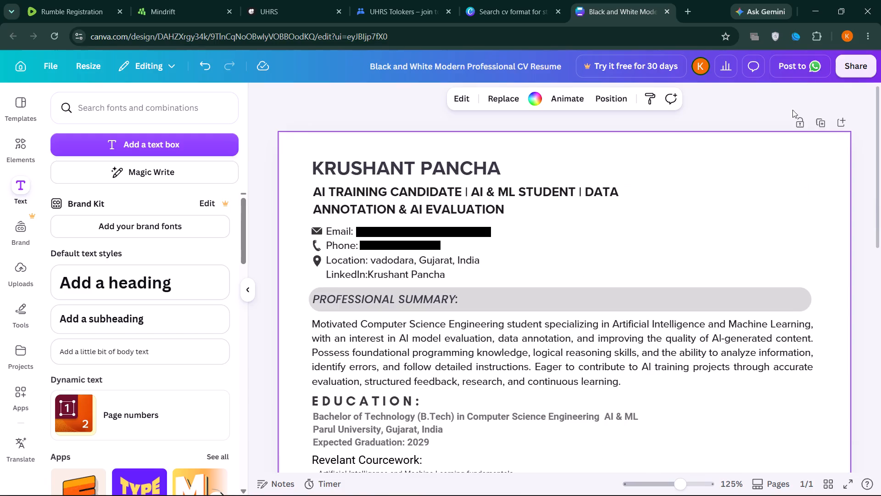
{"action": "scroll", "coordinate": [754, 193], "scroll_direction": "down", "scroll_amount": 7}
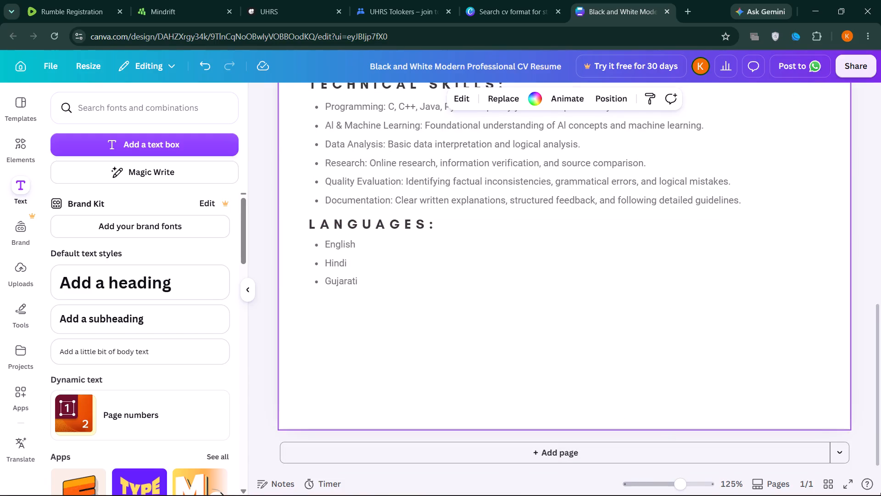
{"action": "scroll", "coordinate": [770, 346], "scroll_direction": "up", "scroll_amount": 12}
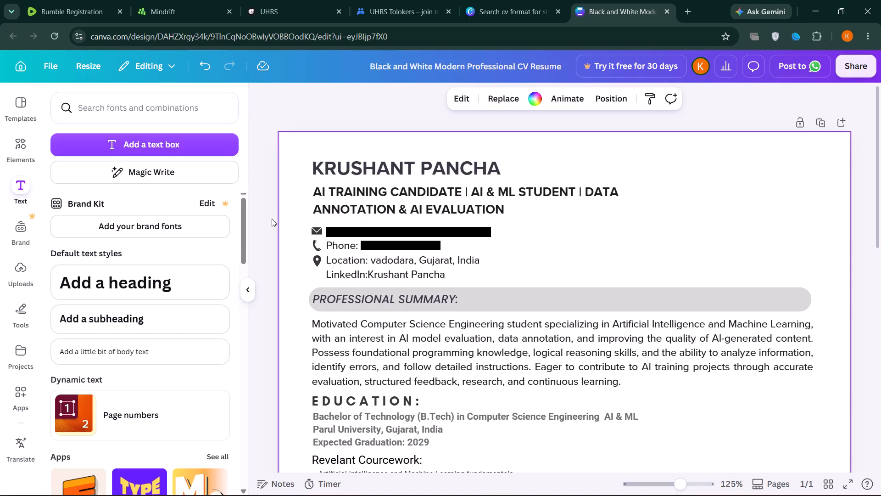
{"action": "left_click", "coordinate": [251, 287]}
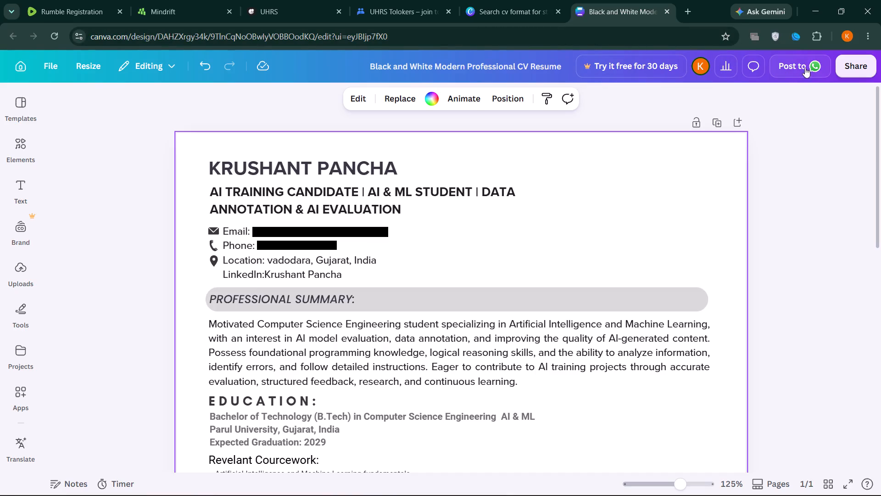
{"action": "left_click", "coordinate": [869, 68]}
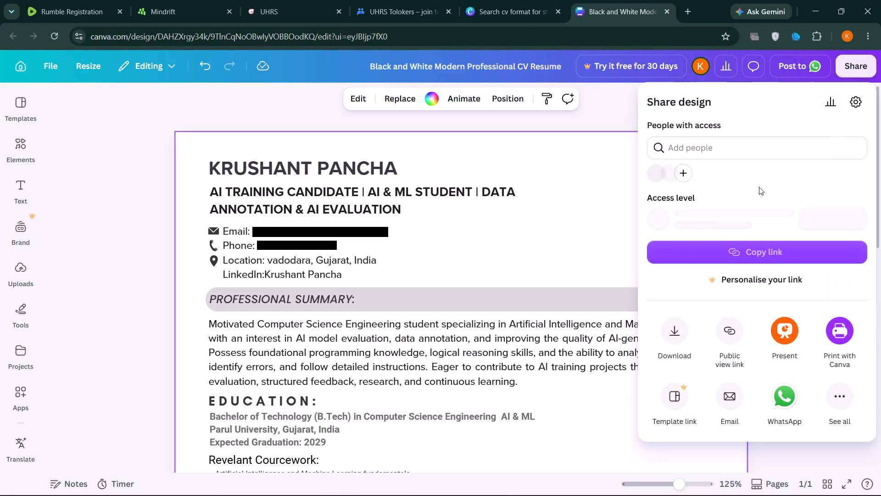
{"action": "left_click", "coordinate": [673, 338]}
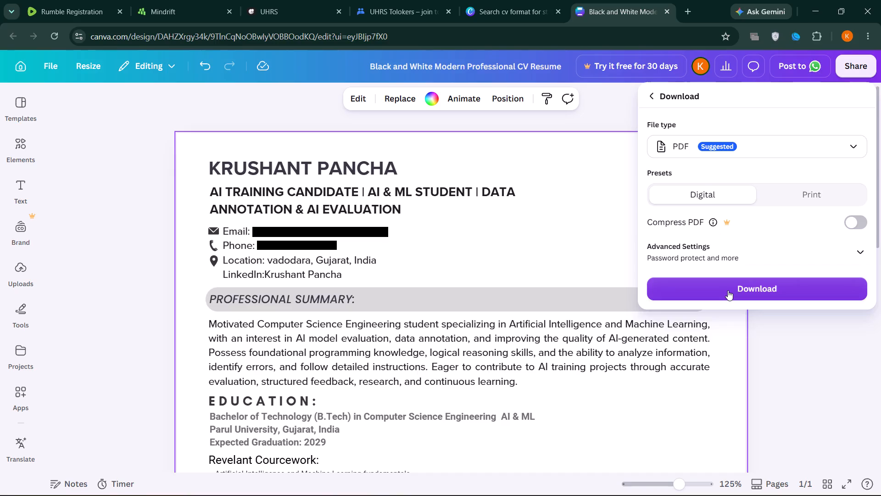
{"action": "left_click", "coordinate": [734, 287]}
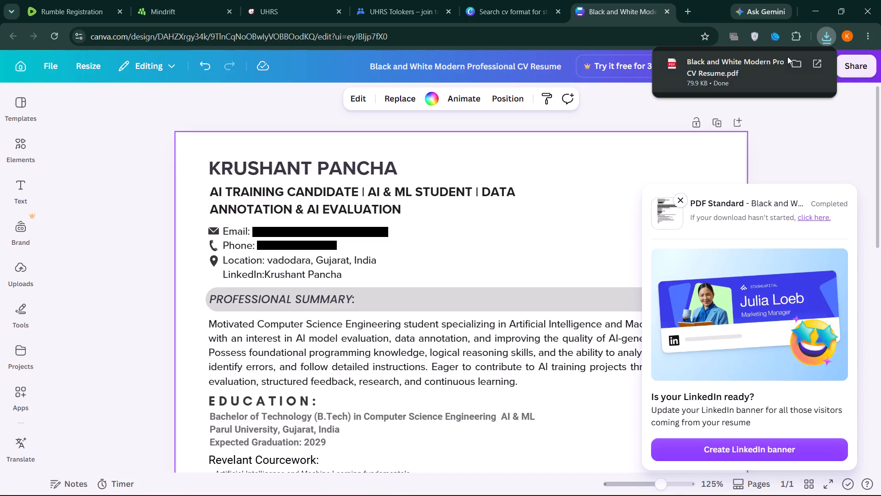
In File Explorer's Downloads folder, rename the new resume PDF to the owner's first name followed by "professional cv".
{"action": "double_click", "coordinate": [526, 488]}
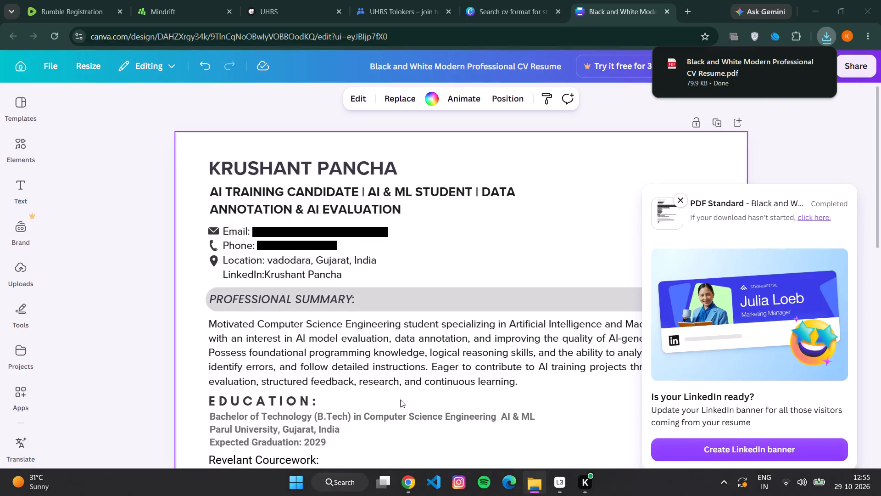
{"action": "left_click", "coordinate": [529, 486]}
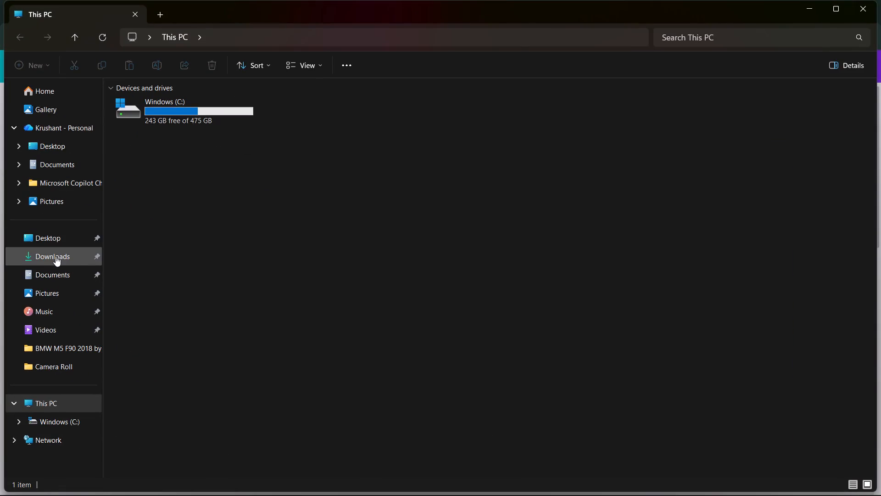
{"action": "left_click", "coordinate": [56, 256]}
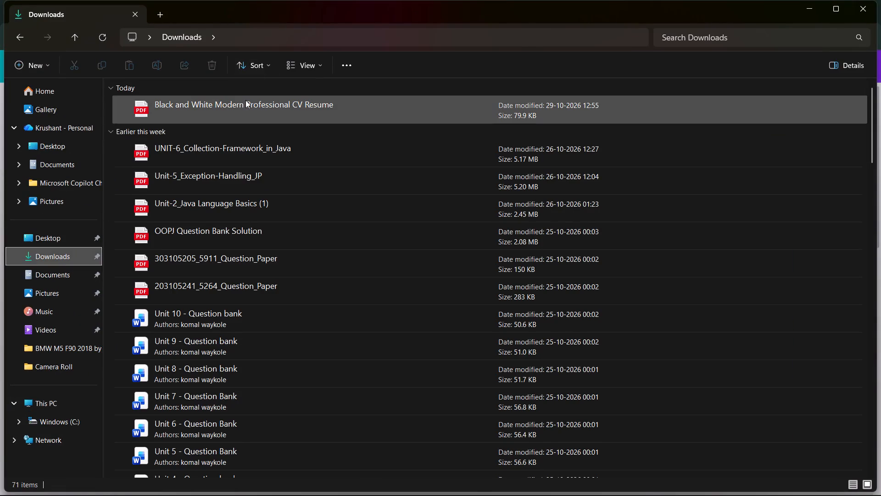
{"action": "right_click", "coordinate": [245, 100]}
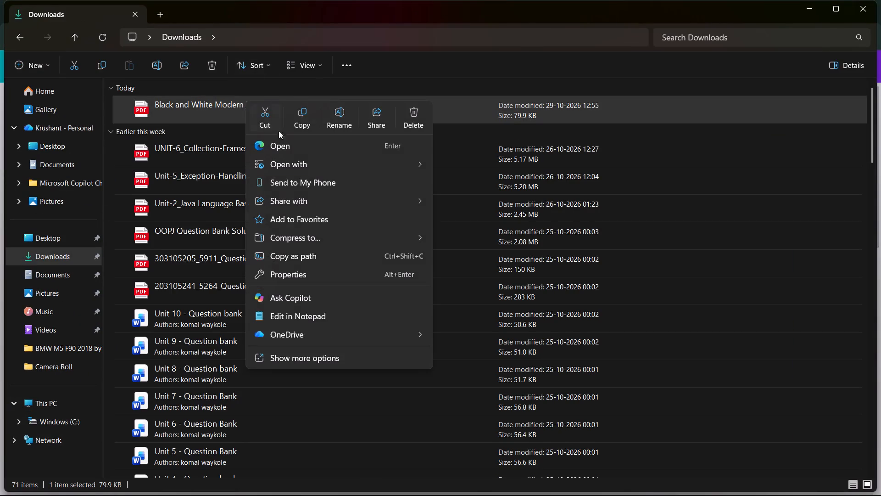
{"action": "left_click", "coordinate": [348, 121]}
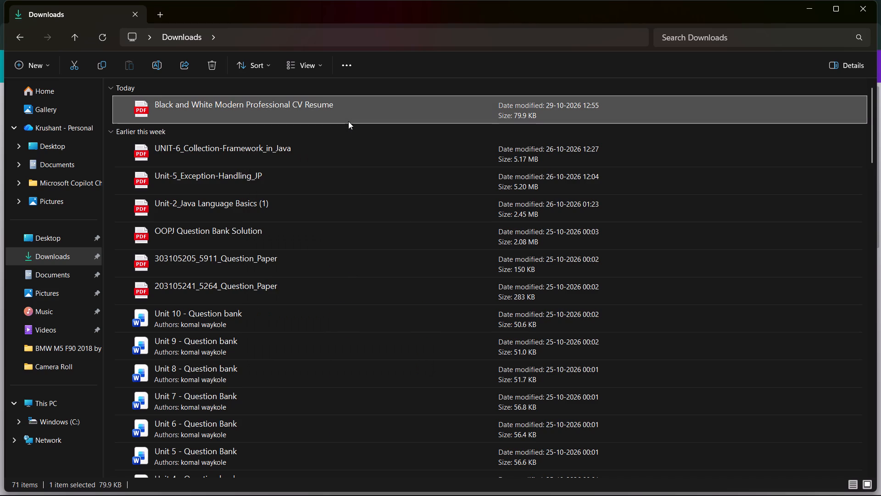
{"action": "key", "text": "BackSpace"}
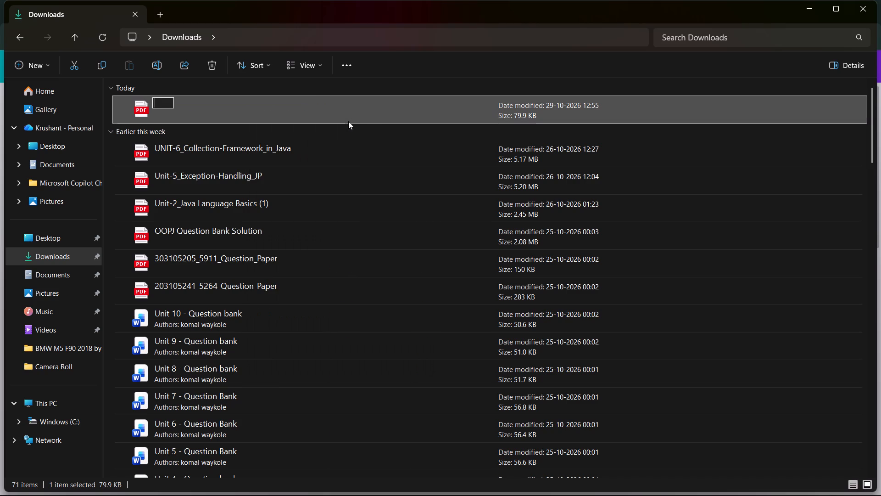
{"action": "key", "text": "shift+k"}
{"action": "type", "text": "rua"}
{"action": "key", "text": "BackSpace"}
{"action": "type", "text": "shant"}
{"action": "key", "text": "space"}
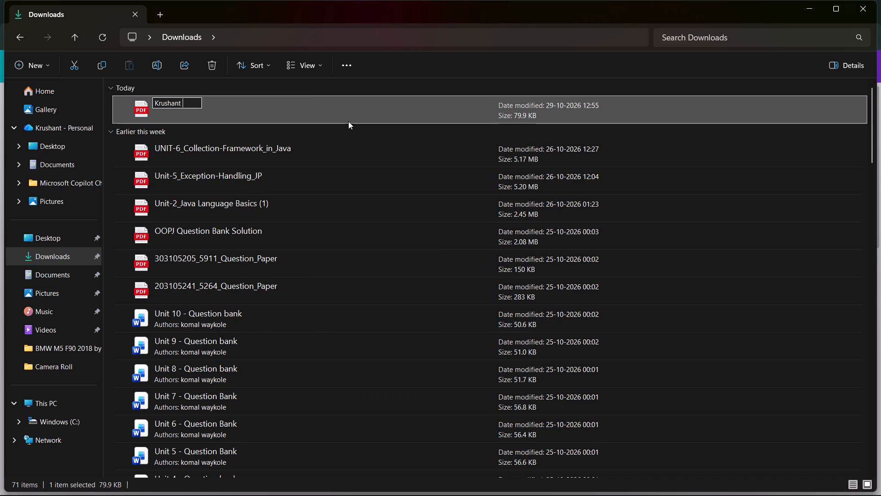
{"action": "type", "text": "proffe"}
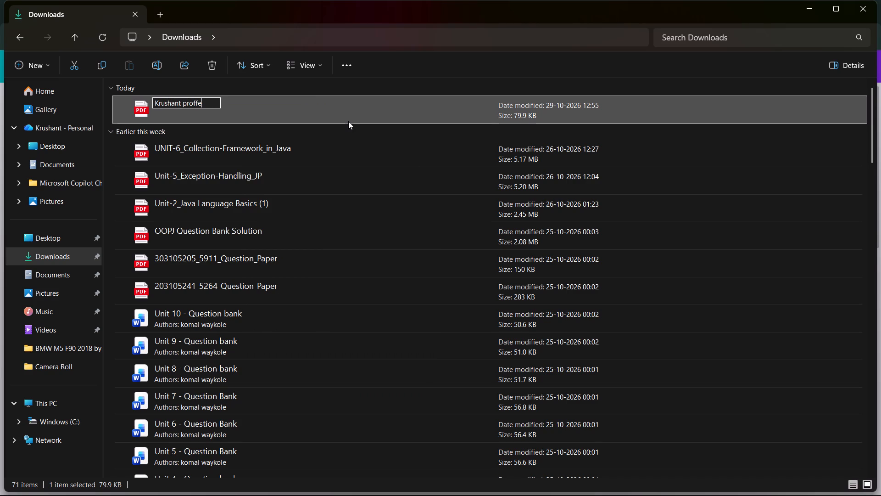
{"action": "key", "text": "BackSpace"}
{"action": "key", "text": "BackSpace"}
{"action": "key", "text": "e"}
{"action": "type", "text": "ssional"}
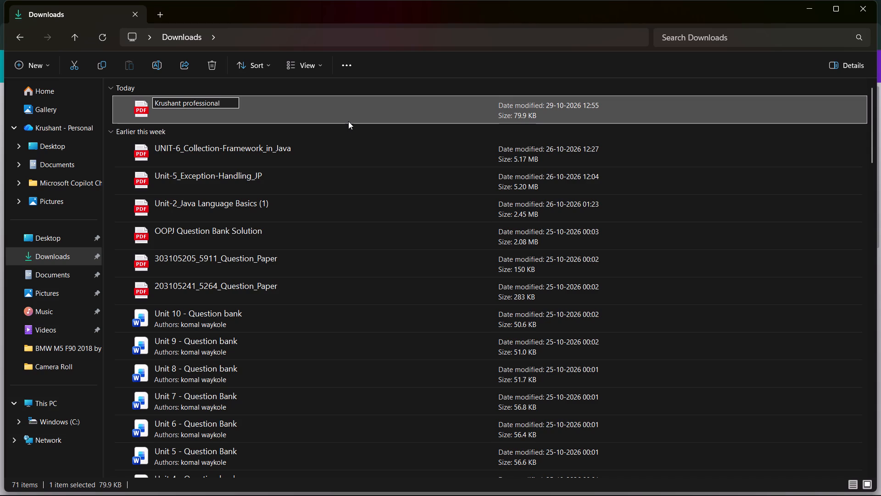
{"action": "key", "text": "space"}
{"action": "type", "text": "c"}
{"action": "key", "text": "v"}
{"action": "left_click", "coordinate": [434, 129]}
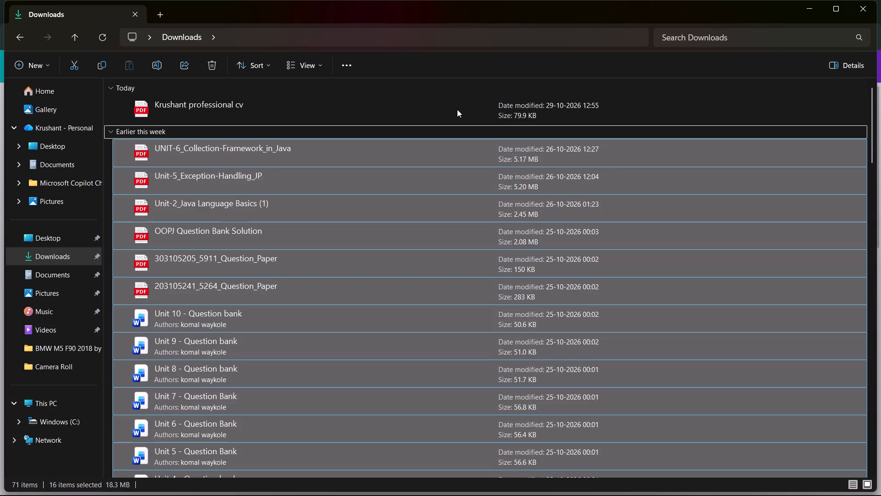
{"action": "left_click", "coordinate": [457, 109]}
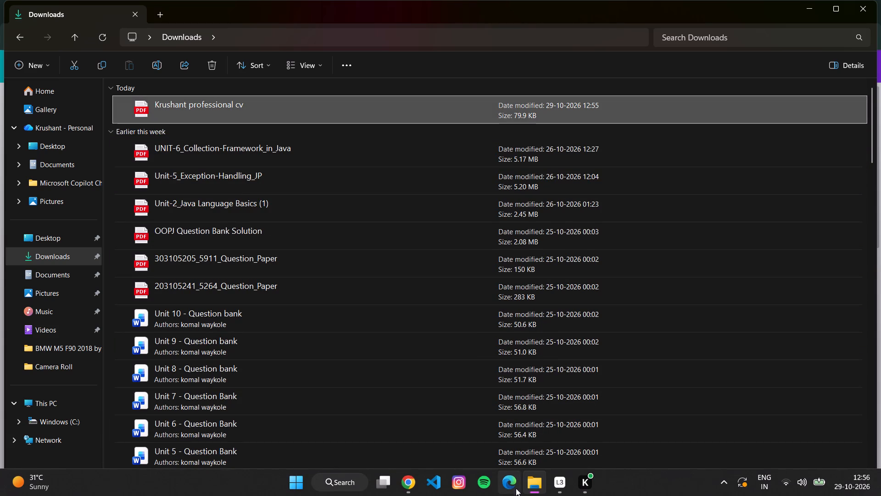
Return to Chrome and close both Canva tabs, the resume design and the CV format search.
{"action": "left_click", "coordinate": [417, 476]}
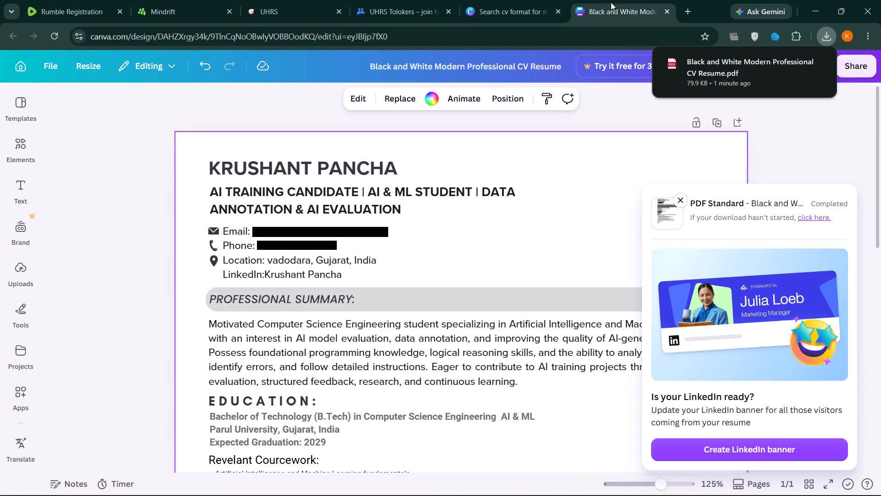
{"action": "scroll", "coordinate": [600, 286], "scroll_direction": "down", "scroll_amount": 5}
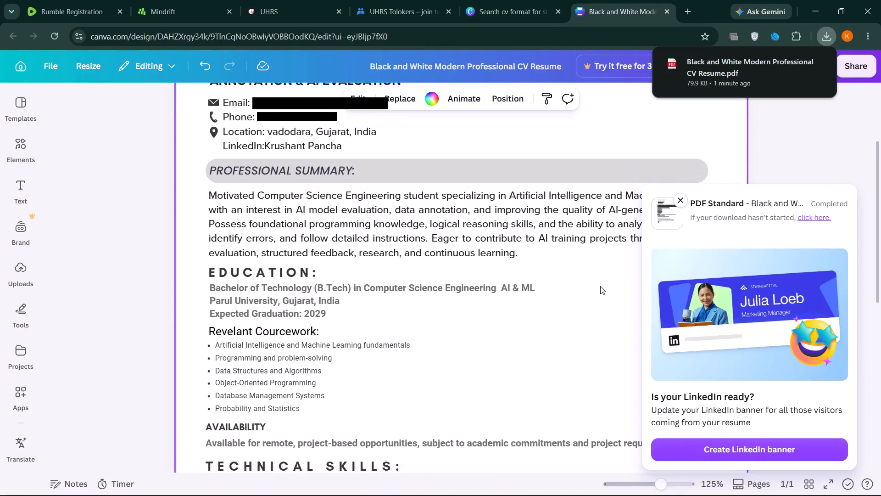
{"action": "scroll", "coordinate": [600, 286], "scroll_direction": "down", "scroll_amount": 3}
{"action": "scroll", "coordinate": [600, 286], "scroll_direction": "up", "scroll_amount": 1}
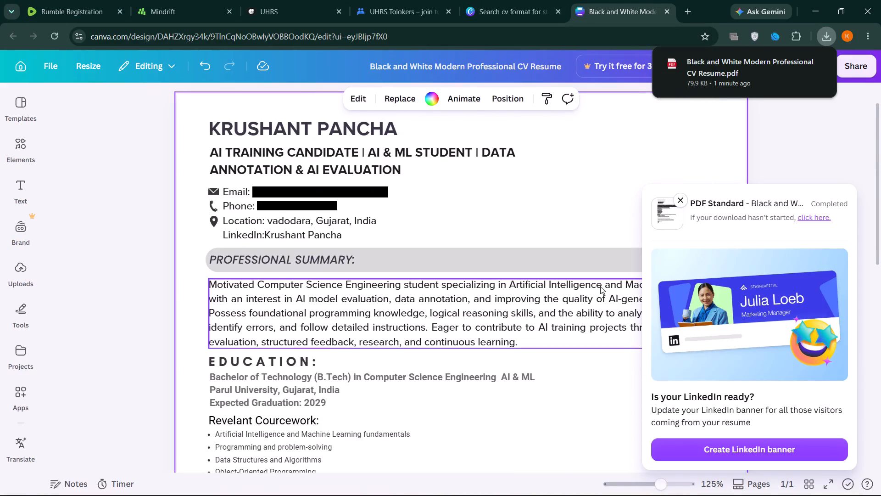
{"action": "left_click", "coordinate": [669, 10]}
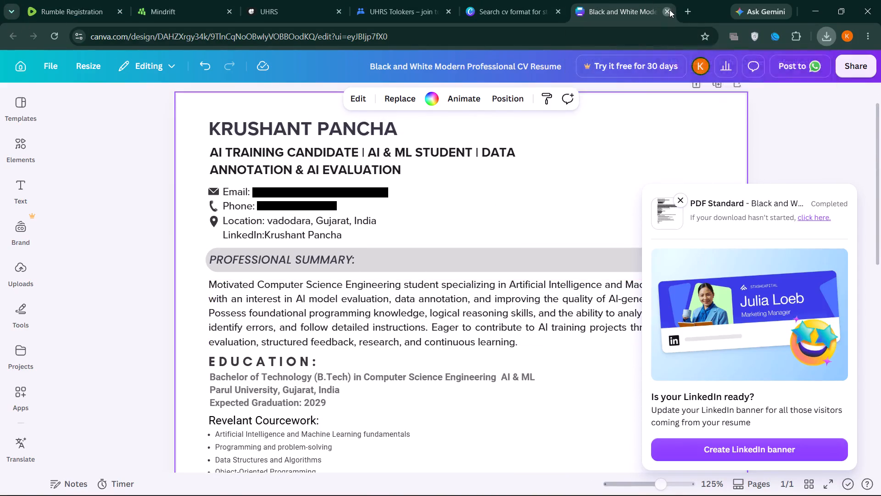
{"action": "left_click", "coordinate": [667, 11]}
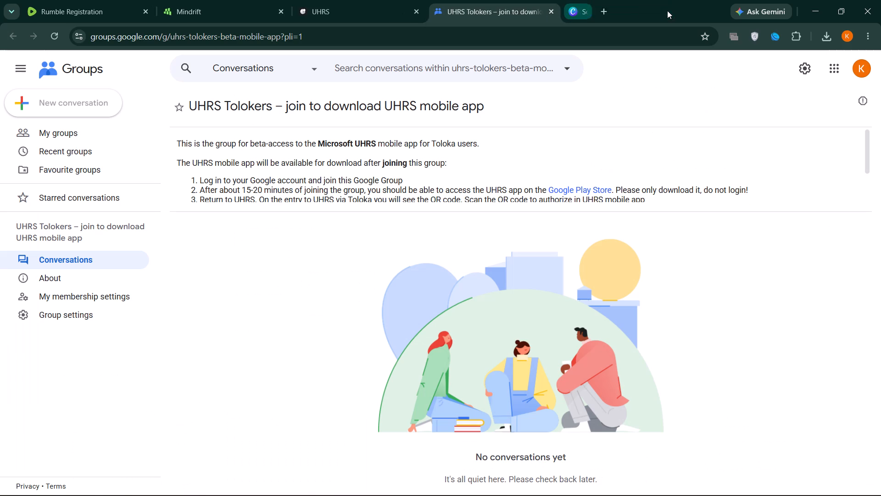
Upload the renamed professional cv PDF from Downloads as the resume on Mindrift's Skills and experience page.
{"action": "left_click", "coordinate": [252, 17]}
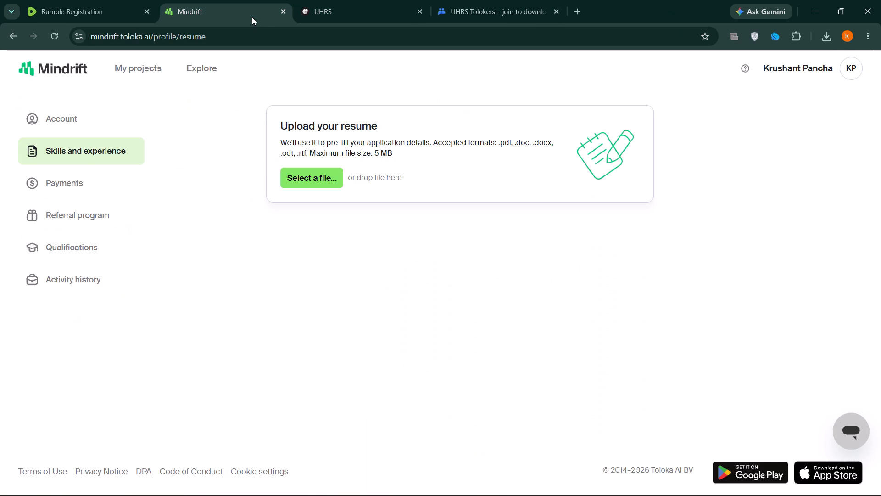
{"action": "left_click", "coordinate": [321, 174]}
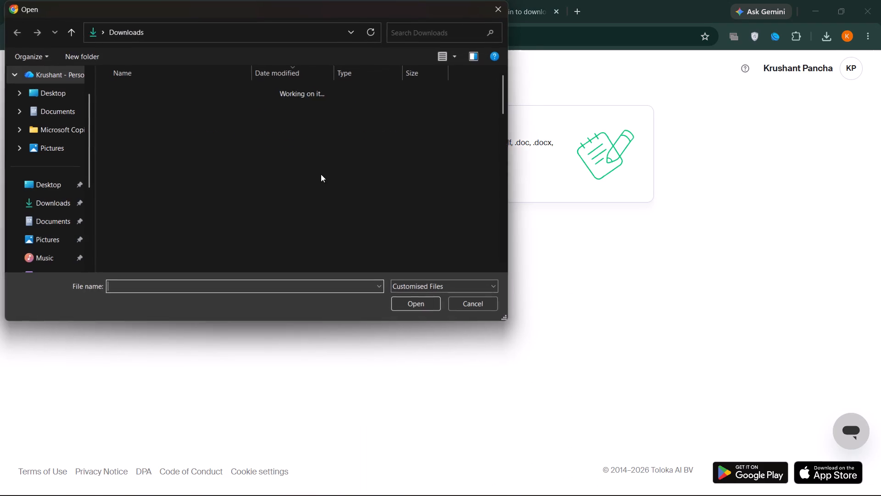
{"action": "left_click", "coordinate": [231, 103]}
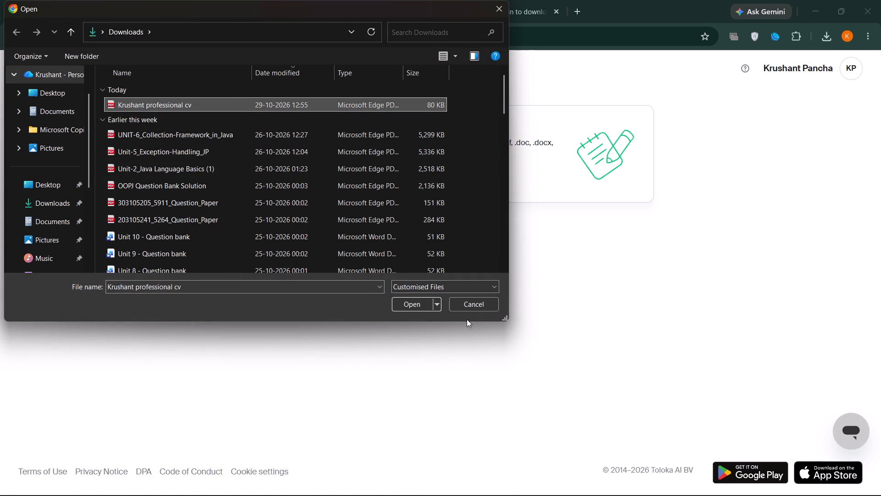
{"action": "left_click", "coordinate": [408, 300]}
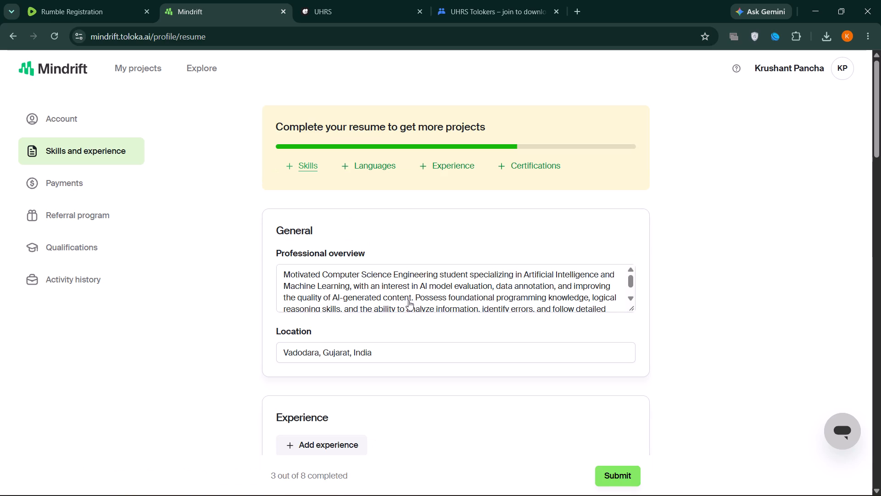
{"action": "scroll", "coordinate": [408, 300], "scroll_direction": "down", "scroll_amount": 2}
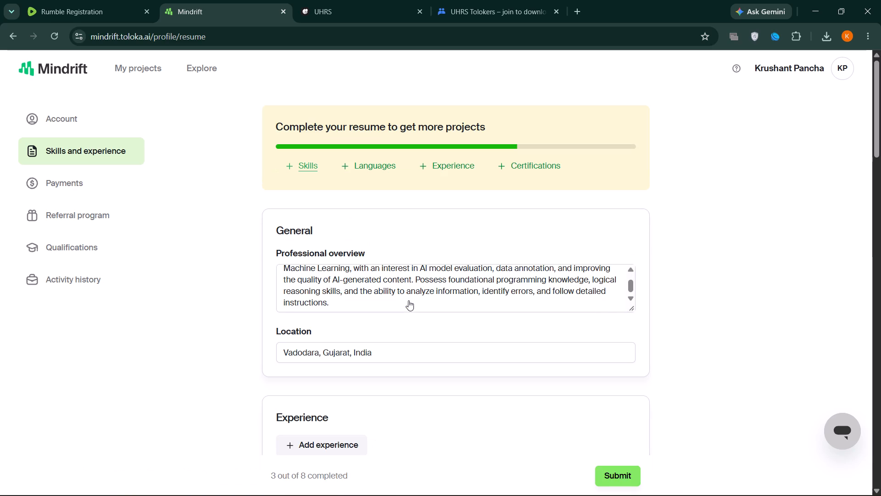
{"action": "scroll", "coordinate": [513, 297], "scroll_direction": "up", "scroll_amount": 1}
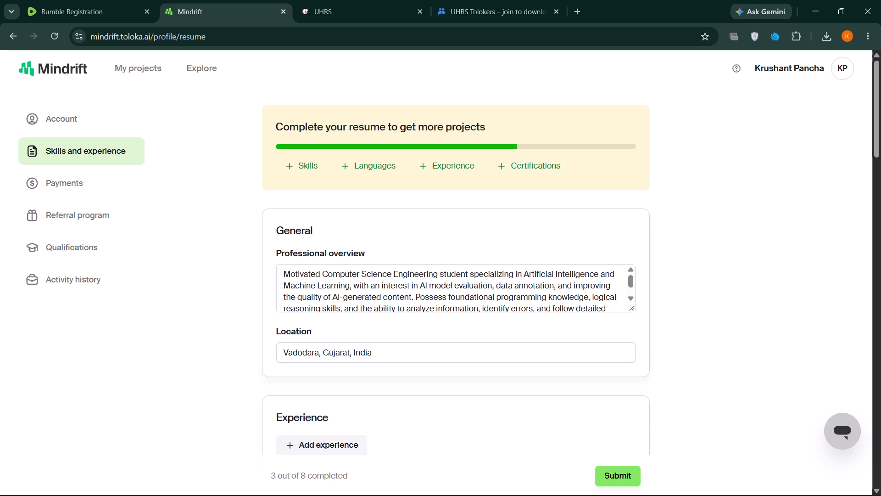
Review the filled-in resume sections on the Skills and experience page, from the professional overview through education, skills and languages.
{"action": "scroll", "coordinate": [513, 297], "scroll_direction": "up", "scroll_amount": 1}
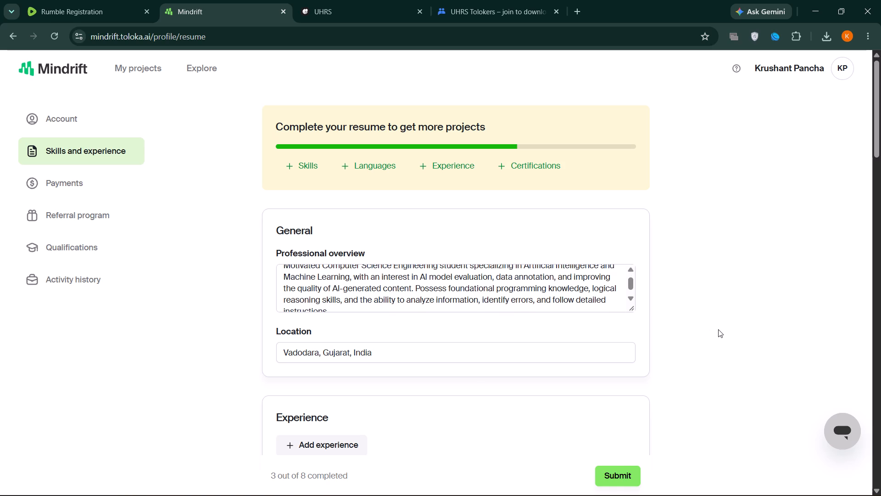
{"action": "scroll", "coordinate": [718, 329], "scroll_direction": "down", "scroll_amount": 10}
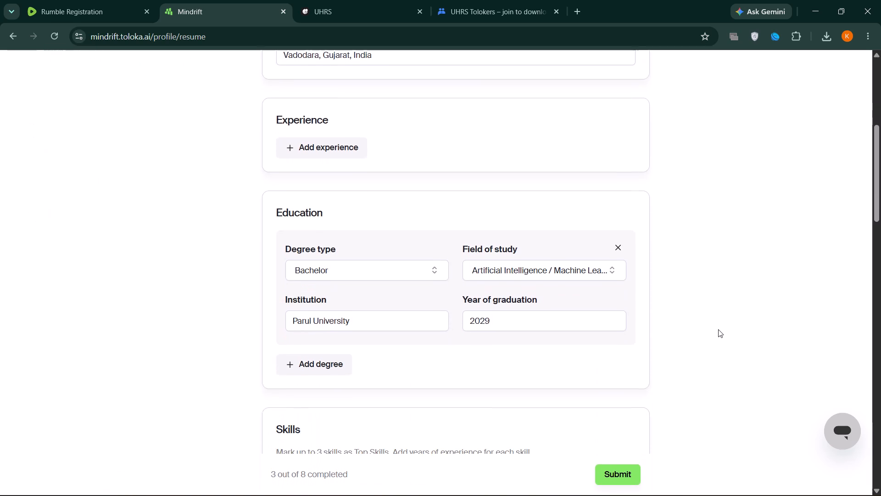
{"action": "scroll", "coordinate": [718, 329], "scroll_direction": "down", "scroll_amount": 2}
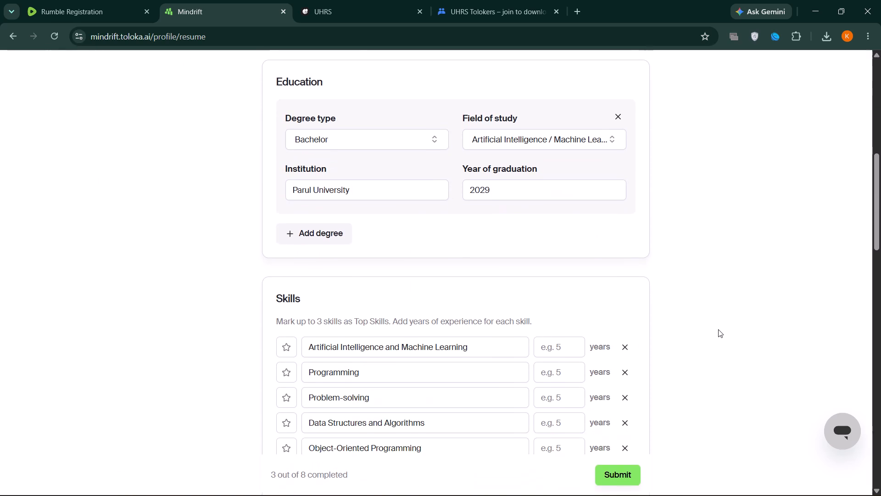
{"action": "scroll", "coordinate": [718, 329], "scroll_direction": "down", "scroll_amount": 2}
{"action": "scroll", "coordinate": [718, 329], "scroll_direction": "left", "scroll_amount": 9}
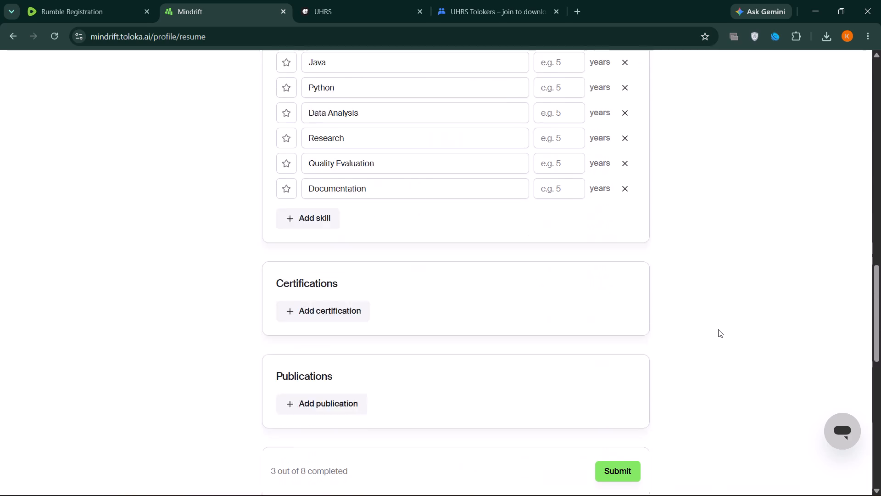
{"action": "scroll", "coordinate": [718, 329], "scroll_direction": "up", "scroll_amount": 4}
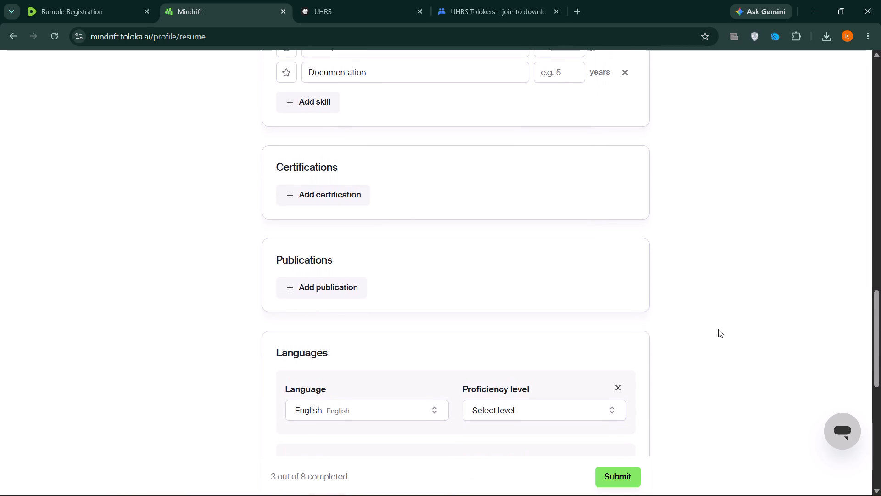
{"action": "scroll", "coordinate": [718, 329], "scroll_direction": "up", "scroll_amount": 4}
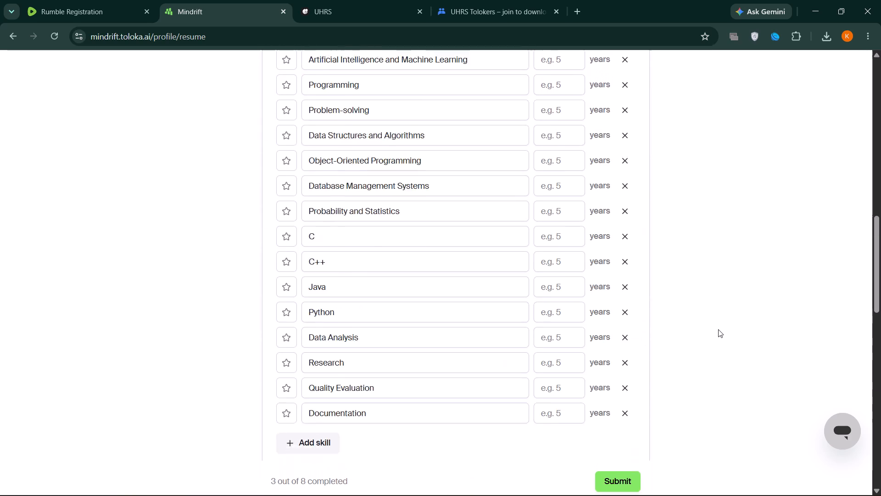
{"action": "scroll", "coordinate": [718, 329], "scroll_direction": "up", "scroll_amount": 6}
Add a blank job entry to the Experience section and look over its fields.
{"action": "scroll", "coordinate": [718, 329], "scroll_direction": "down", "scroll_amount": 1}
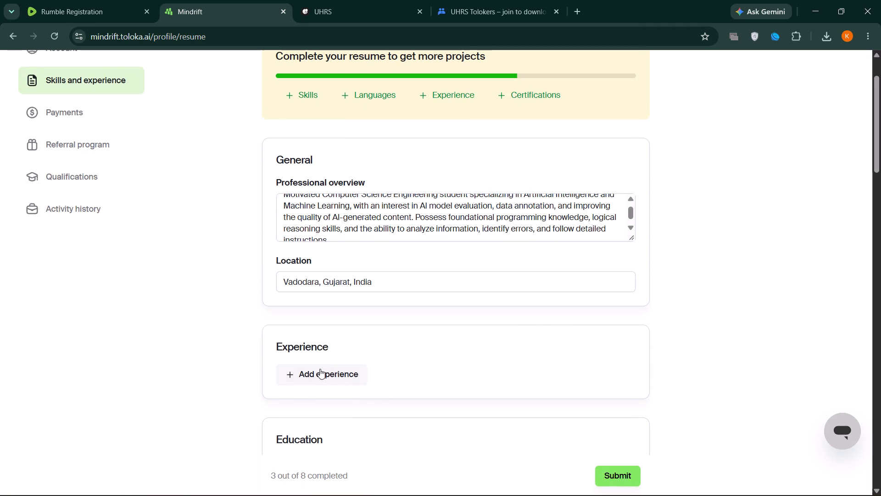
{"action": "left_click", "coordinate": [320, 369]}
{"action": "scroll", "coordinate": [418, 377], "scroll_direction": "down", "scroll_amount": 1}
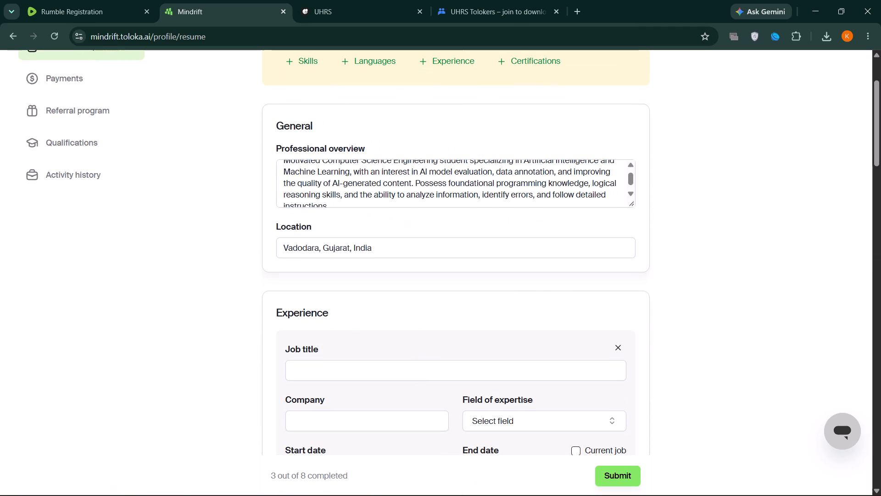
{"action": "scroll", "coordinate": [474, 306], "scroll_direction": "down", "scroll_amount": 1}
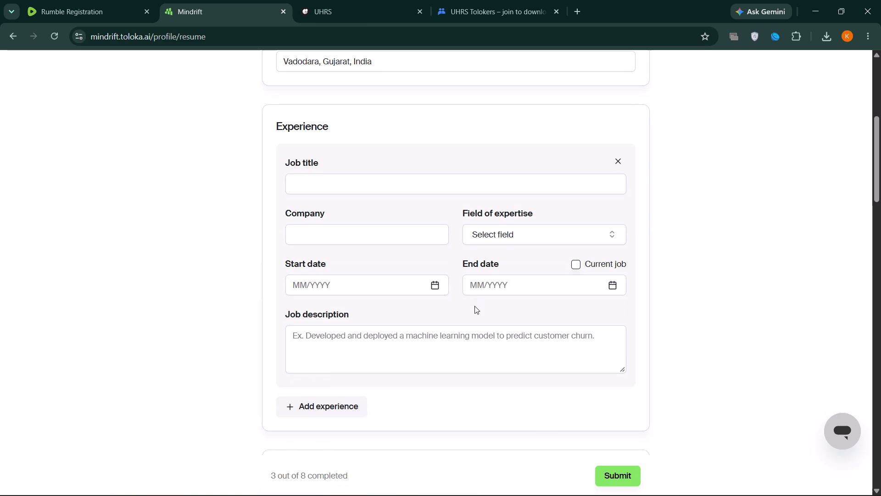
{"action": "scroll", "coordinate": [474, 306], "scroll_direction": "down", "scroll_amount": 1}
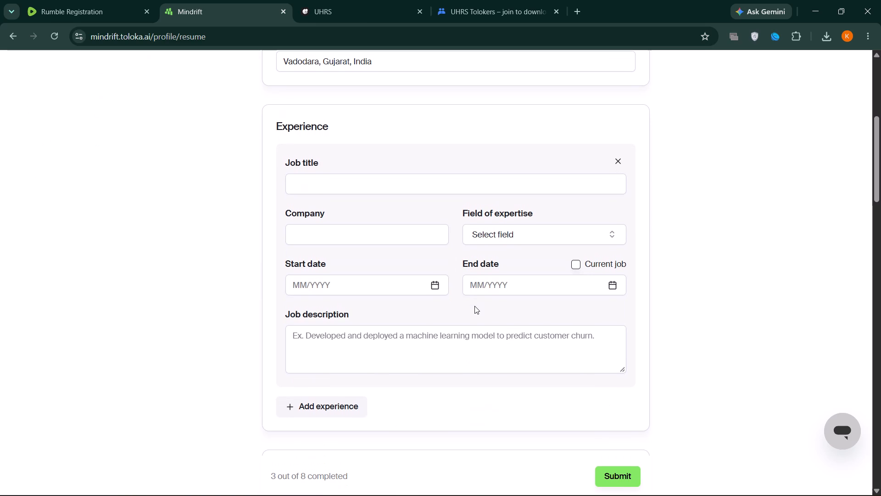